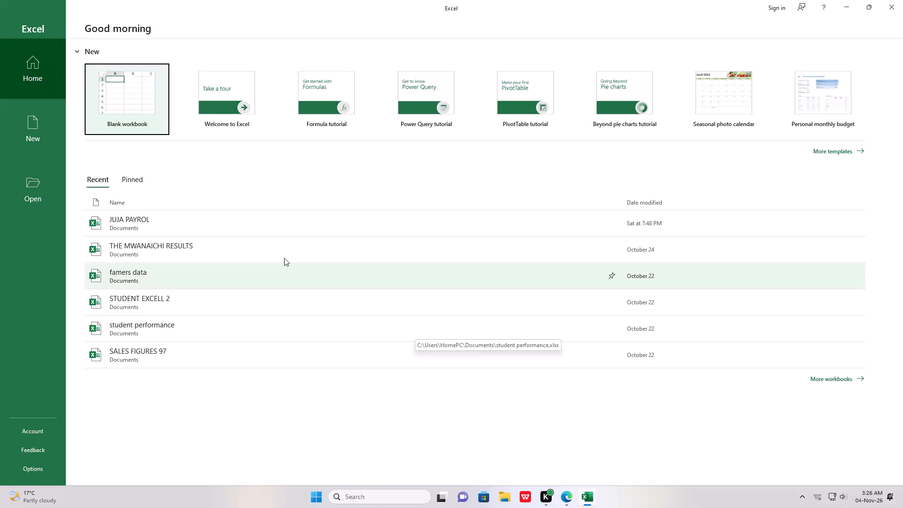
# Create a new blank workbook.
pyautogui.doubleClick(109, 113)
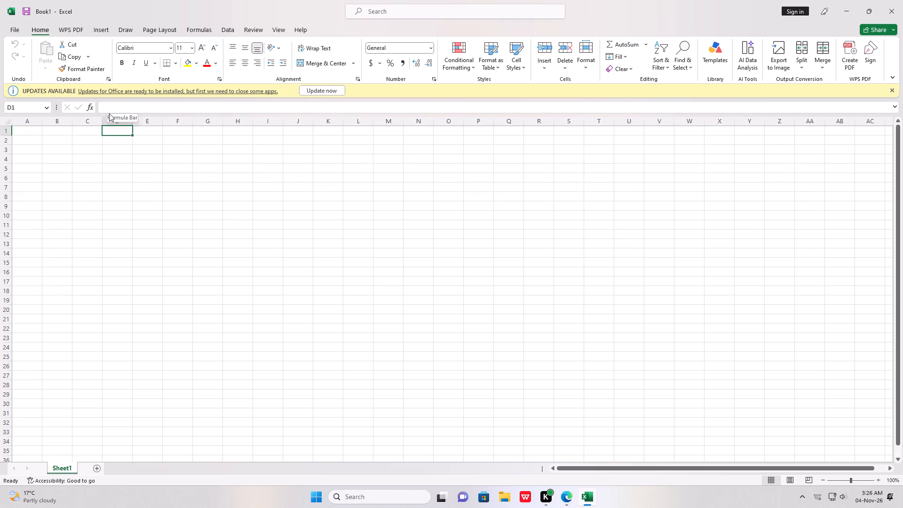
# Enter the sheet title "form 4 east end year exam" in cell A1.
pyautogui.click(30, 135)
pyautogui.write('form')
pyautogui.press('space')
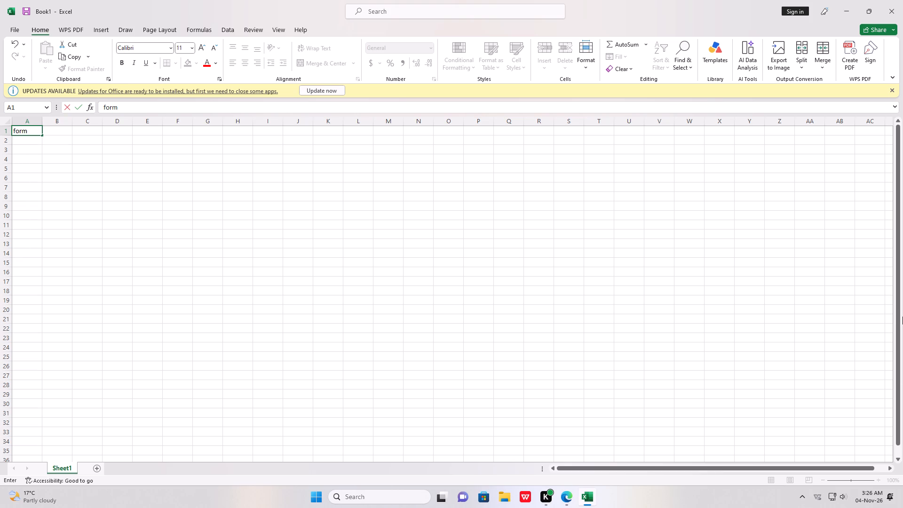
pyautogui.write('4')
pyautogui.press('space')
pyautogui.write('east e')
pyautogui.write('nd year exam')
pyautogui.press('space')
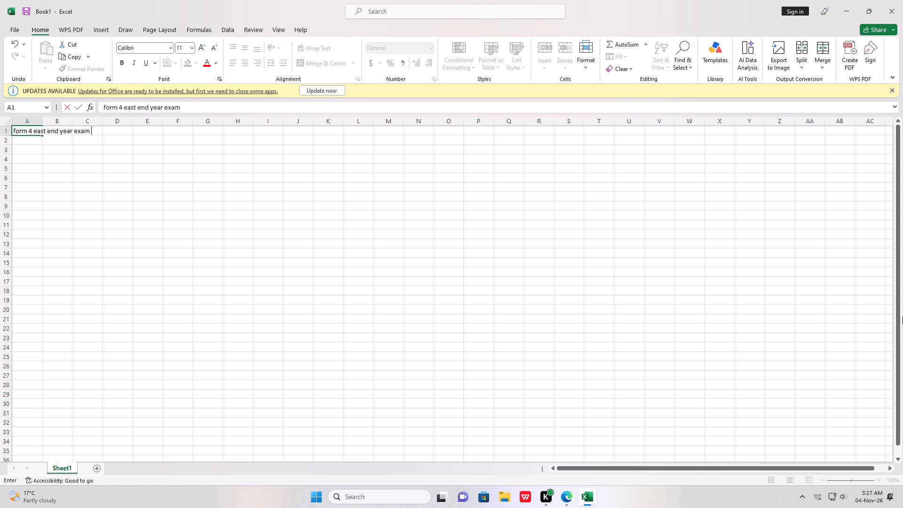
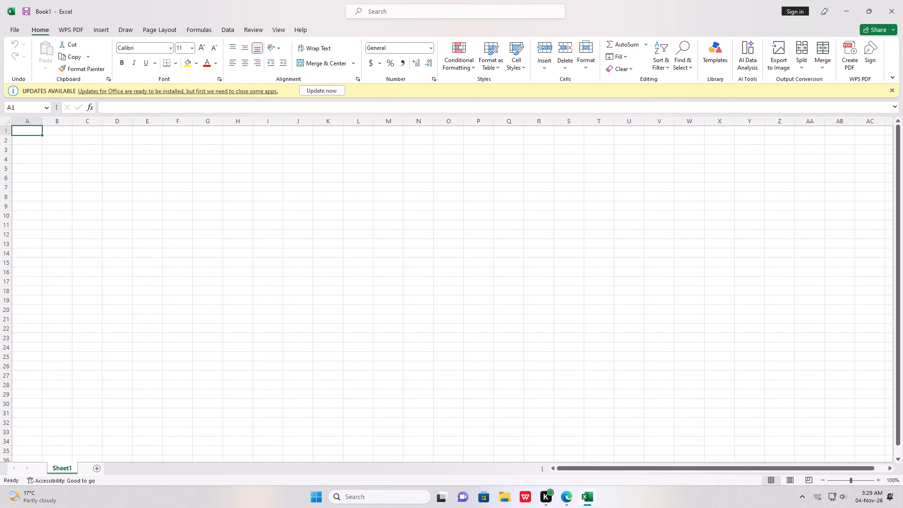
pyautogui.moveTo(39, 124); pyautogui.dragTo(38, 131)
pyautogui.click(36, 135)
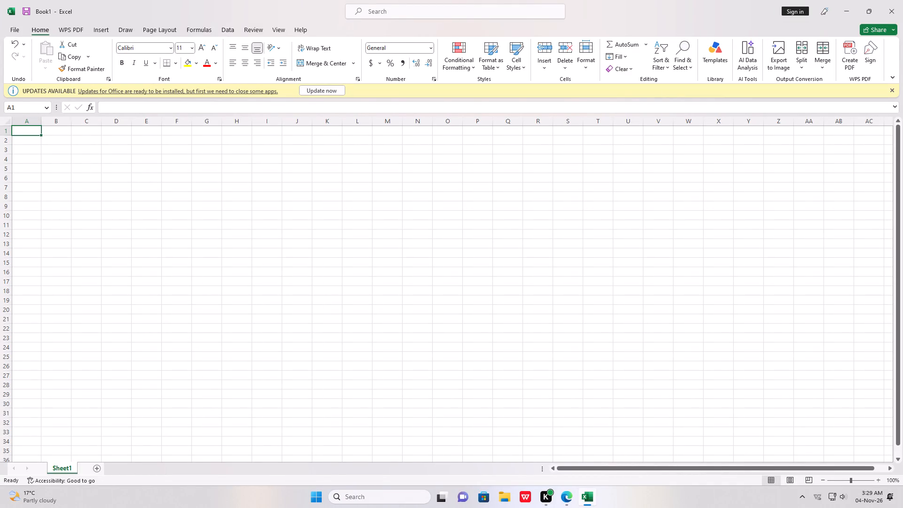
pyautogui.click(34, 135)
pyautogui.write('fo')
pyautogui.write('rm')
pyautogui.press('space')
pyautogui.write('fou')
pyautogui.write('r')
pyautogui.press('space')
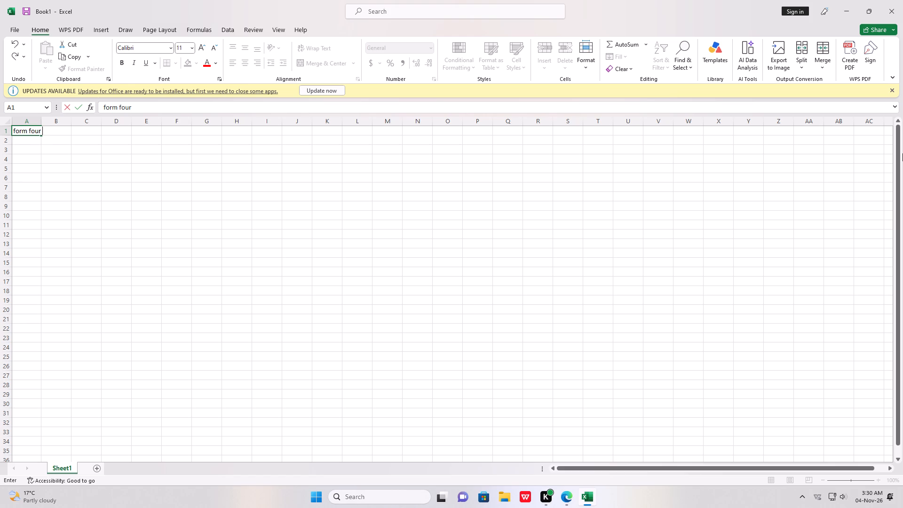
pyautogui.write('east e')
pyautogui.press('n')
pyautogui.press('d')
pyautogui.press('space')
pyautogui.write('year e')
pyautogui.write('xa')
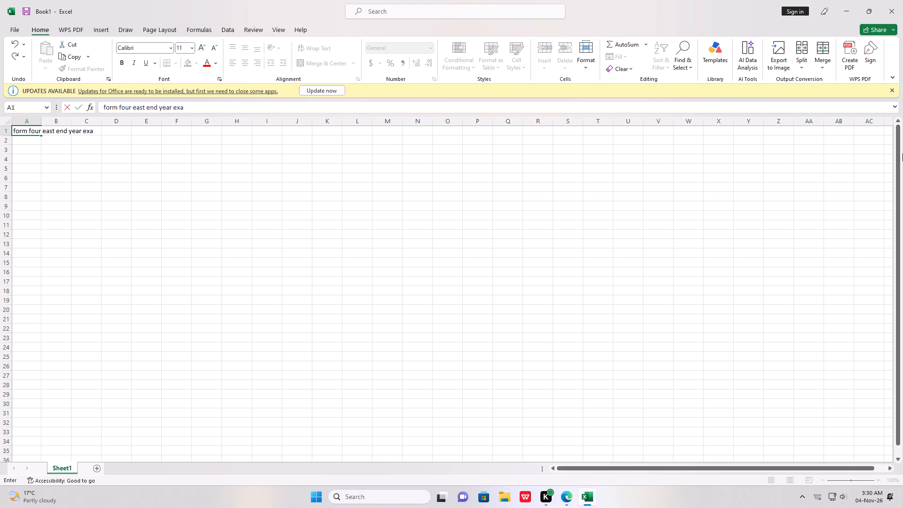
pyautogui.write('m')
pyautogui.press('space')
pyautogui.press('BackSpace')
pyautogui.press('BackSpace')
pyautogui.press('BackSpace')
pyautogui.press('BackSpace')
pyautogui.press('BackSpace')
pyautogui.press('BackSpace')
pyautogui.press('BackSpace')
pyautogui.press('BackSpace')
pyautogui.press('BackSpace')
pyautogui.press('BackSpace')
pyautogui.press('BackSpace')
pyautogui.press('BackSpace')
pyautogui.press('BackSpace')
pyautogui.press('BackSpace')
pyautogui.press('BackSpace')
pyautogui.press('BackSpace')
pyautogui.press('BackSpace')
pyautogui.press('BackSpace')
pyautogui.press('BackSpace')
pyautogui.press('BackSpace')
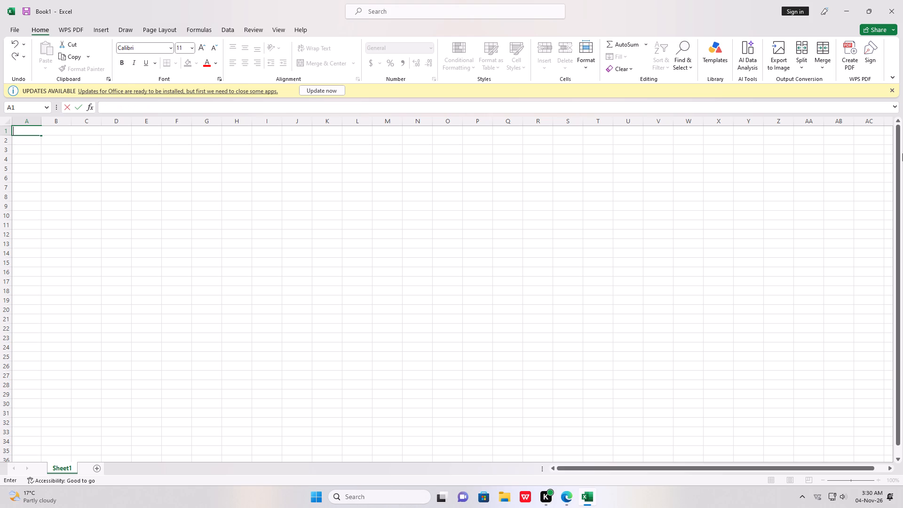
# Enter the title "USENGE HIHG SCHOOL END YEAR EXAM" in cell A1.
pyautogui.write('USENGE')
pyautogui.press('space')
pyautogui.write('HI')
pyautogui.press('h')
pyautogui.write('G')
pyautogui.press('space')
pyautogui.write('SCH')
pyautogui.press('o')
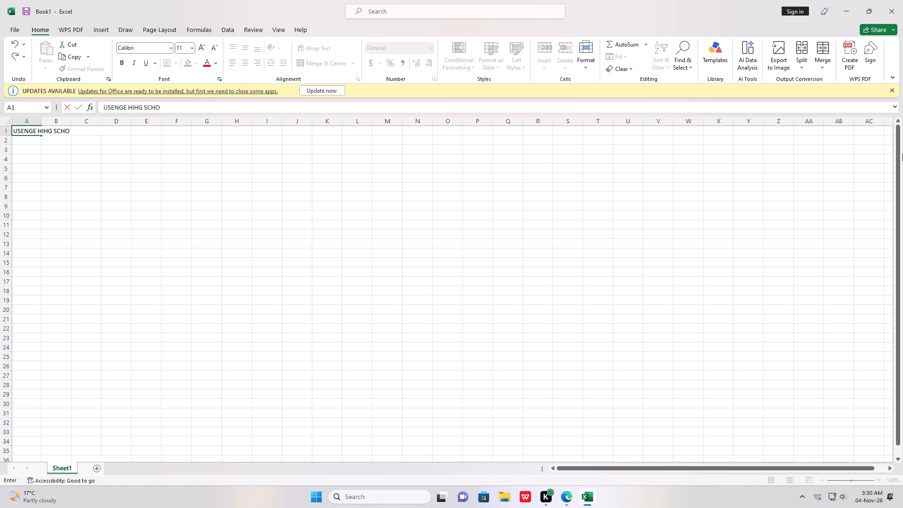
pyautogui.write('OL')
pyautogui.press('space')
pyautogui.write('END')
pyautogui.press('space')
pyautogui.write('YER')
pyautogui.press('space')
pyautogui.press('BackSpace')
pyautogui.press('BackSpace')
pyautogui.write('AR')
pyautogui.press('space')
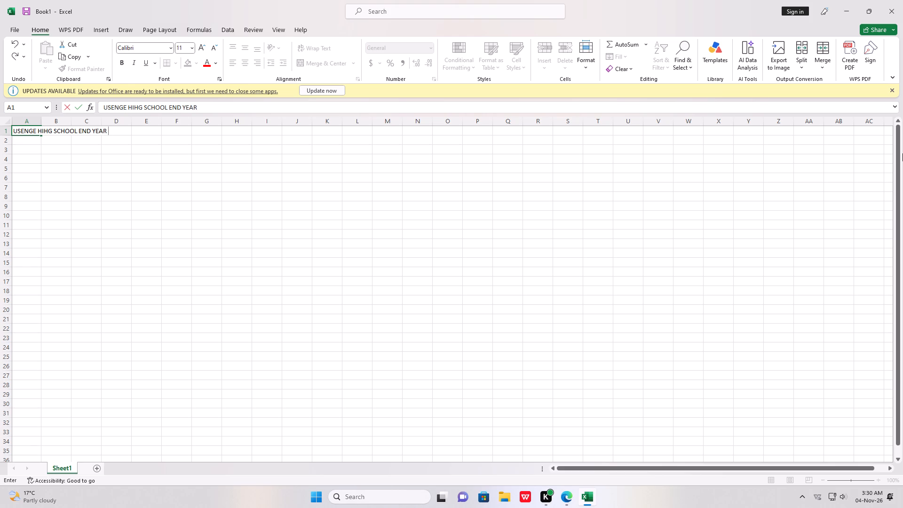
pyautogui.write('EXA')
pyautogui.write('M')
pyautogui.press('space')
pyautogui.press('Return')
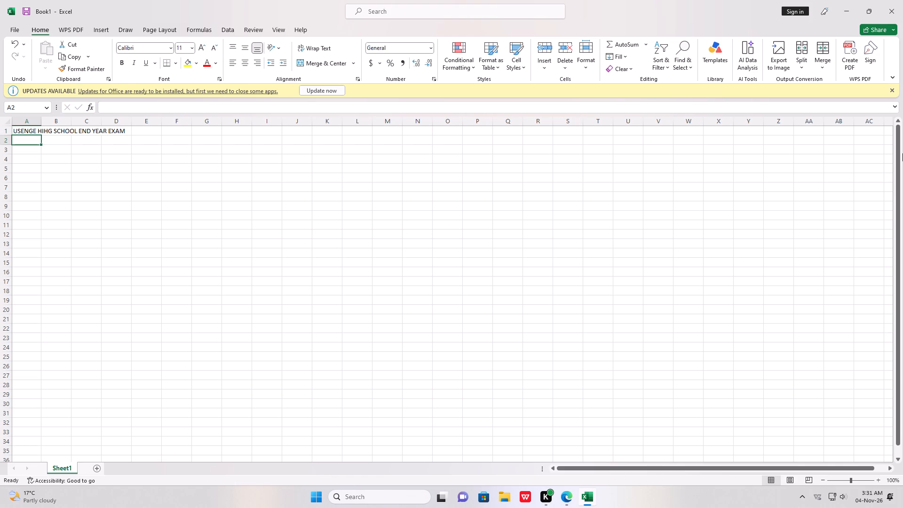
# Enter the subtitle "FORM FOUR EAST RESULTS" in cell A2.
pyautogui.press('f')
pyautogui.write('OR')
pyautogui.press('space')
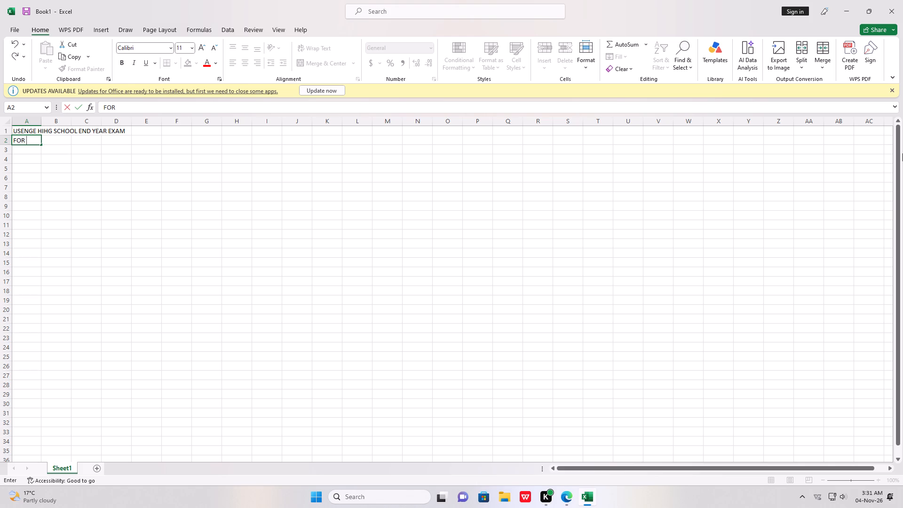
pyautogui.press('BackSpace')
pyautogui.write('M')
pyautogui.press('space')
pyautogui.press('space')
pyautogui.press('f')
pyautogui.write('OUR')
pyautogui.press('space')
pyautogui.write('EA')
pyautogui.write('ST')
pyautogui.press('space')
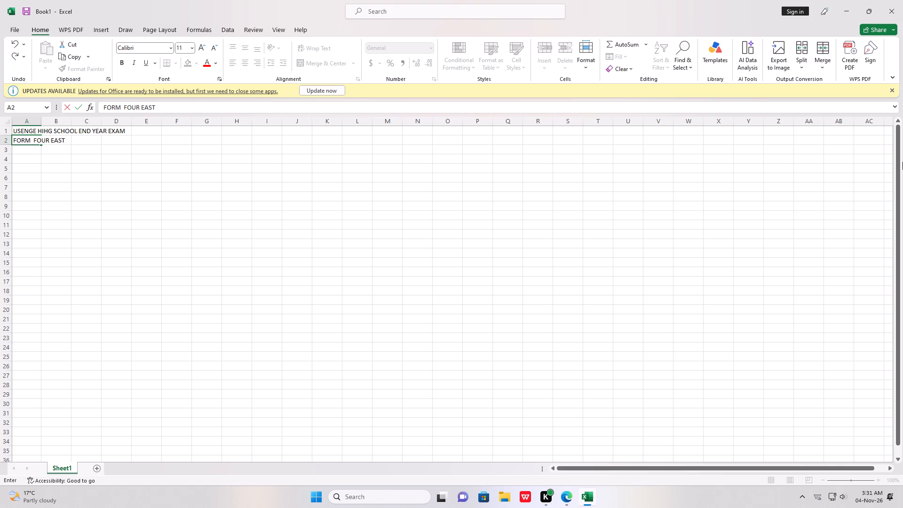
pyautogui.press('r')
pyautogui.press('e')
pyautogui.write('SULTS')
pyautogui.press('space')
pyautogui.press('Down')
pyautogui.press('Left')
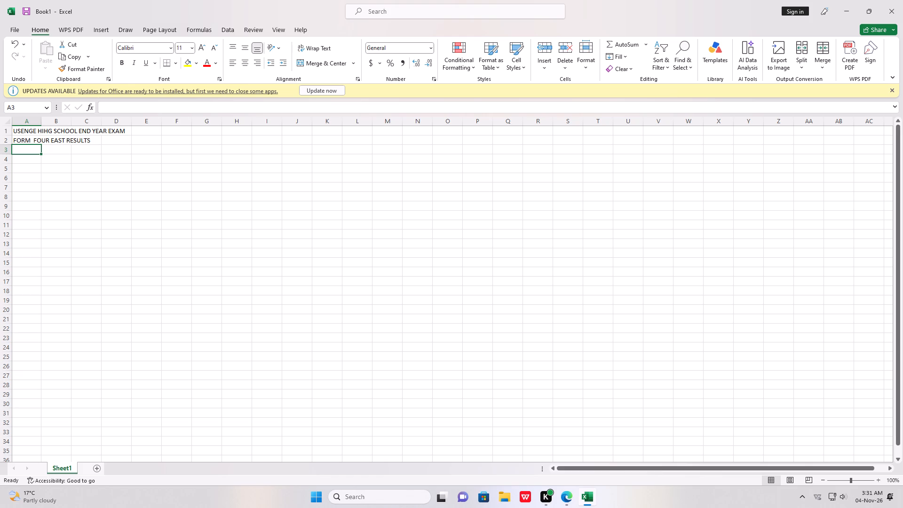
# Merge and center the range A1:U2 into one title cell, keeping only the upper-left value.
pyautogui.moveTo(25, 128); pyautogui.dragTo(135, 135)
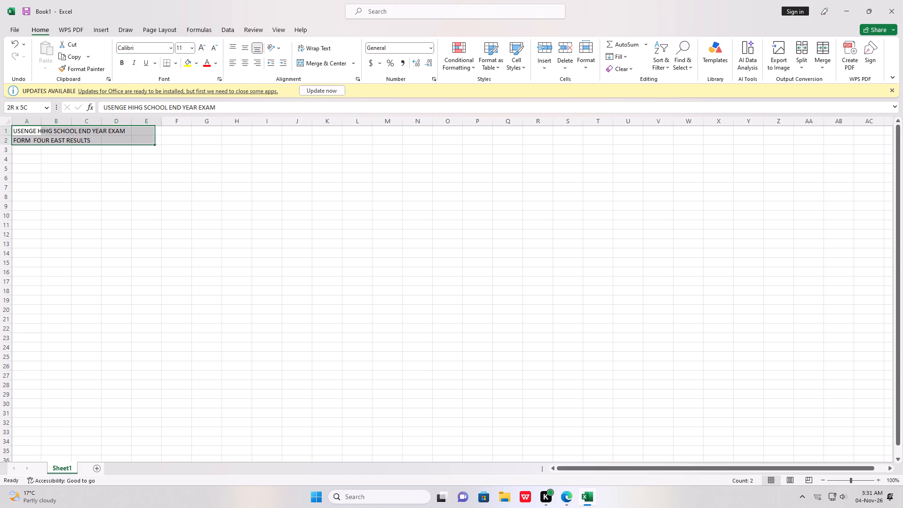
pyautogui.moveTo(135, 135); pyautogui.dragTo(612, 147)
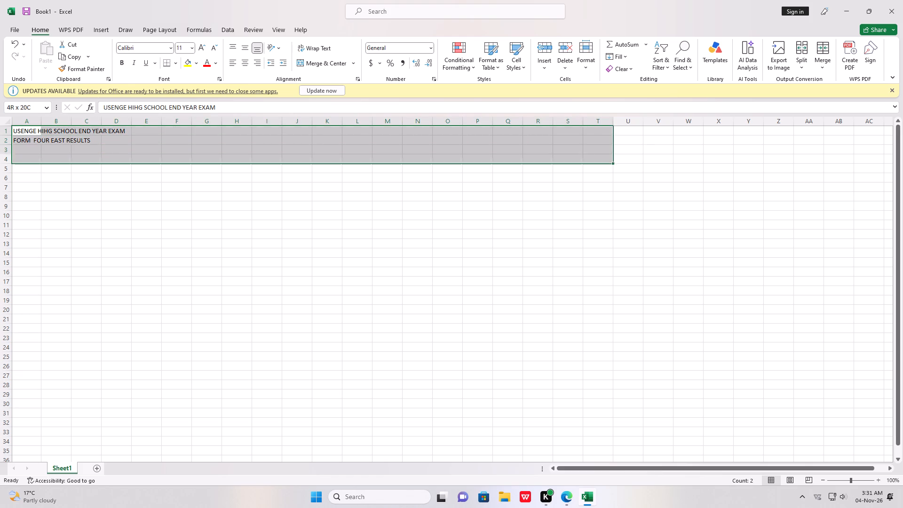
pyautogui.moveTo(612, 147); pyautogui.dragTo(622, 143)
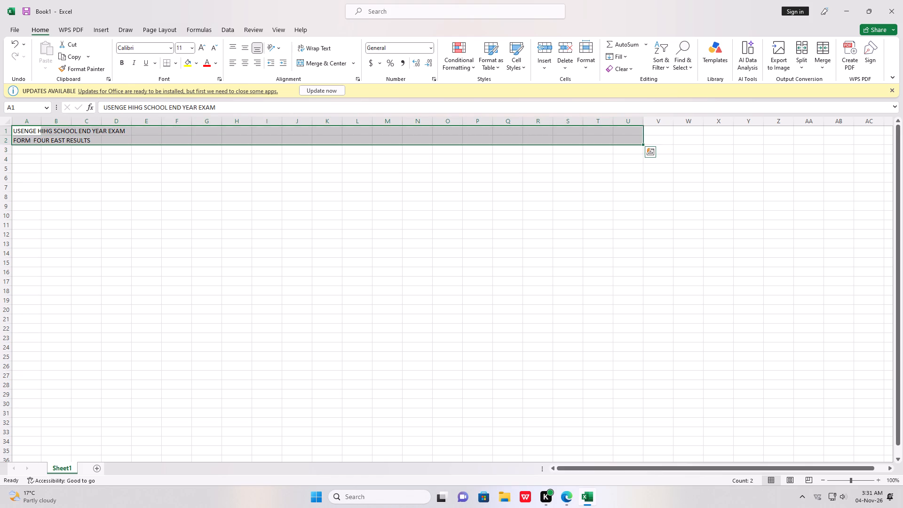
pyautogui.click(325, 62)
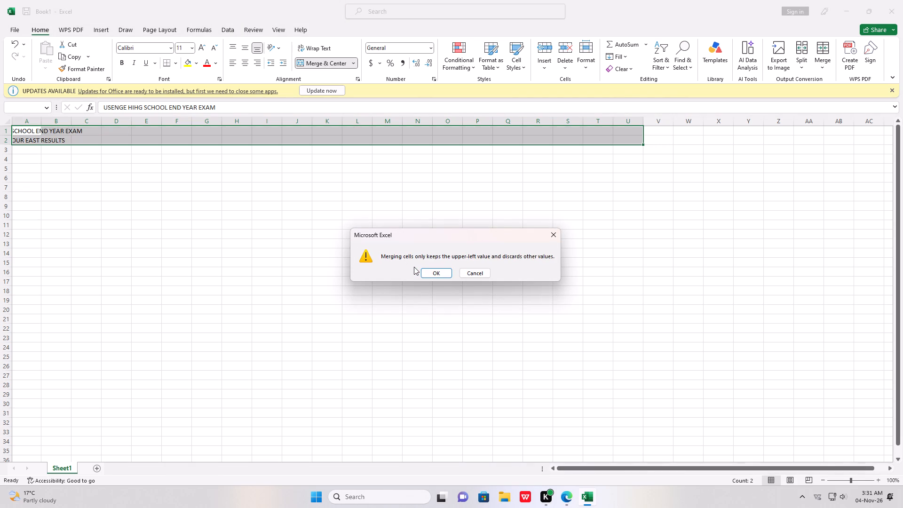
pyautogui.doubleClick(438, 273)
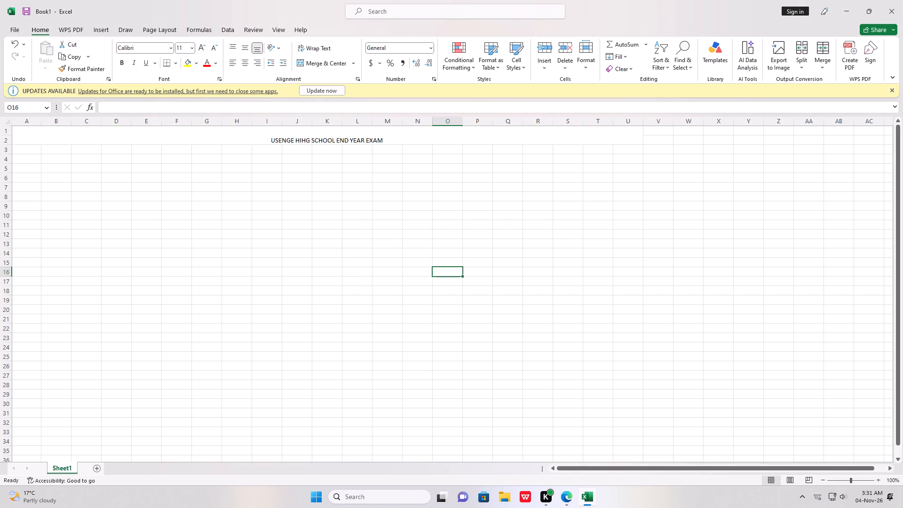
# Open the merged title cell A1 for editing.
pyautogui.click(389, 139)
pyautogui.click(389, 139)
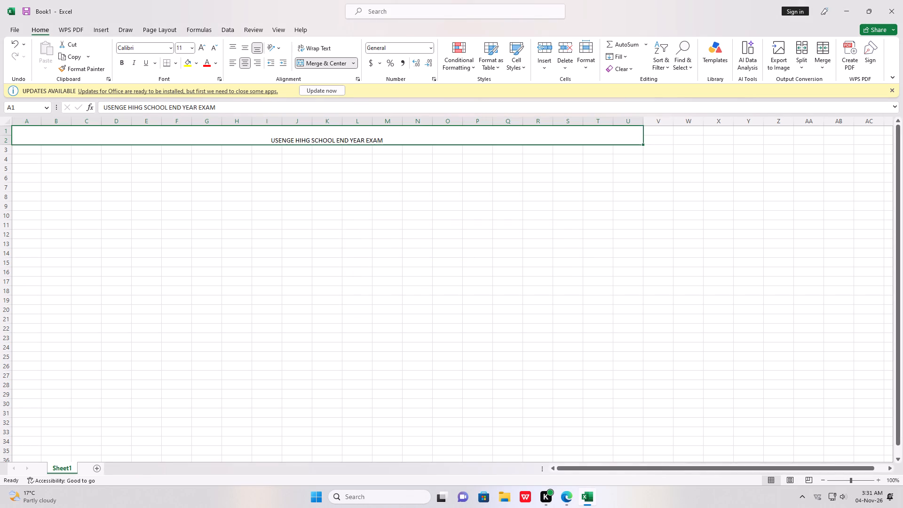
pyautogui.click(389, 139)
pyautogui.click(389, 139)
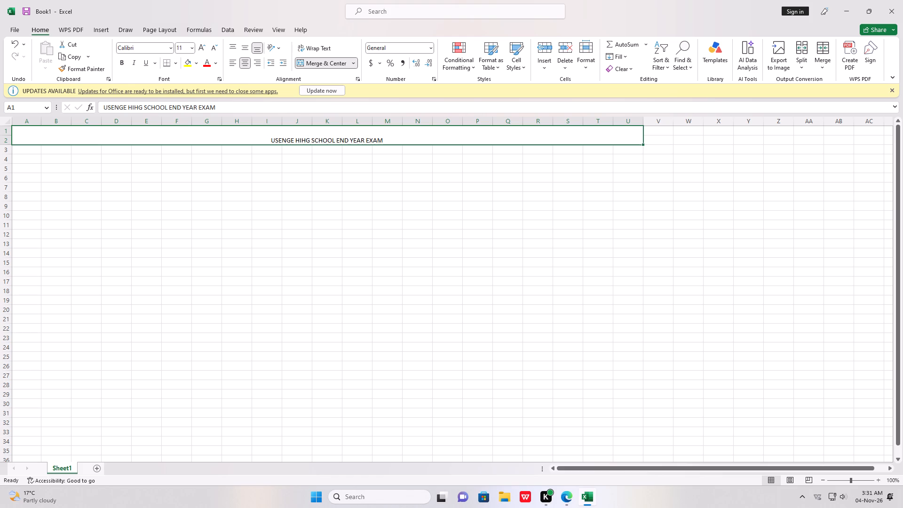
pyautogui.doubleClick(389, 139)
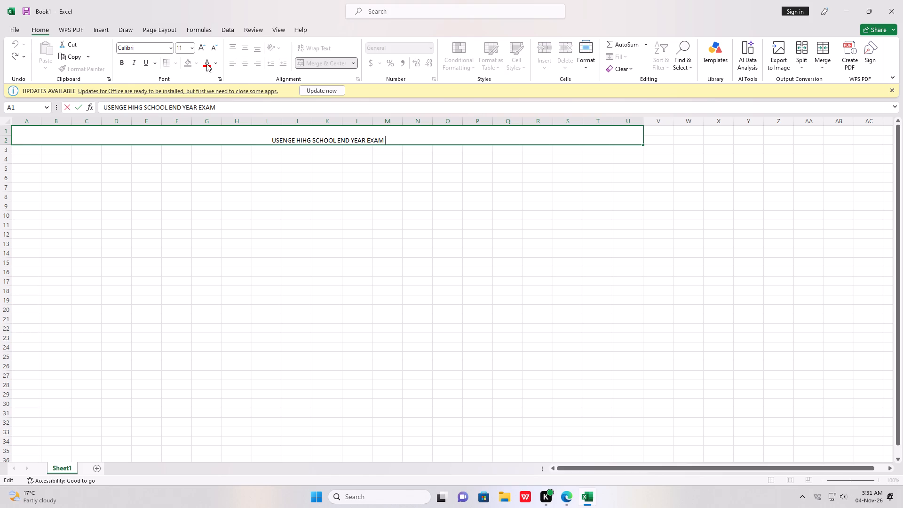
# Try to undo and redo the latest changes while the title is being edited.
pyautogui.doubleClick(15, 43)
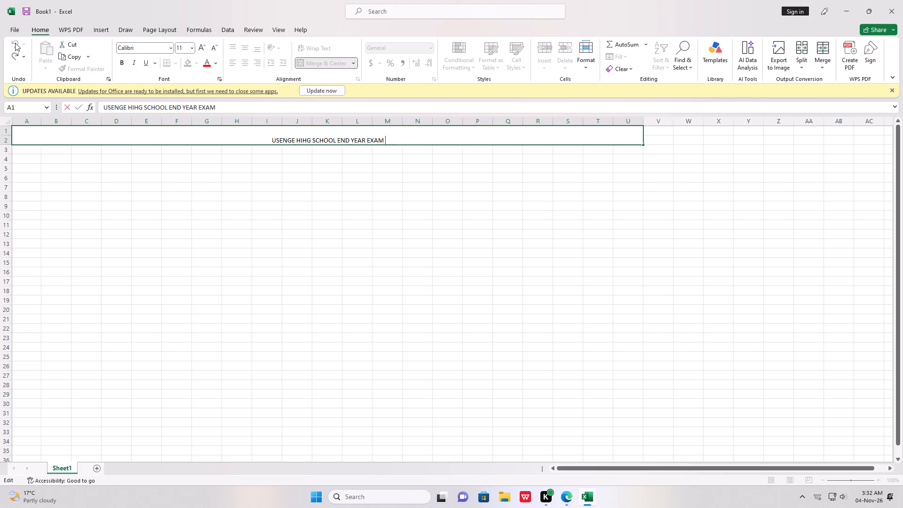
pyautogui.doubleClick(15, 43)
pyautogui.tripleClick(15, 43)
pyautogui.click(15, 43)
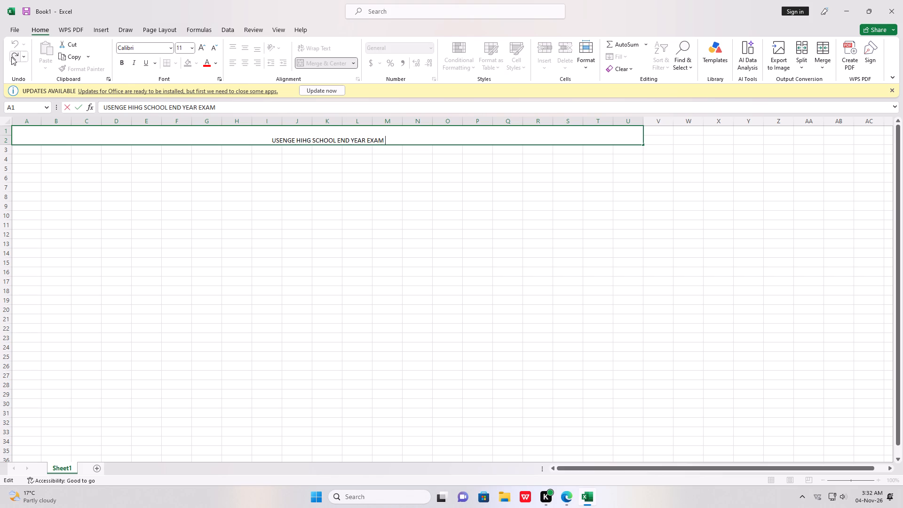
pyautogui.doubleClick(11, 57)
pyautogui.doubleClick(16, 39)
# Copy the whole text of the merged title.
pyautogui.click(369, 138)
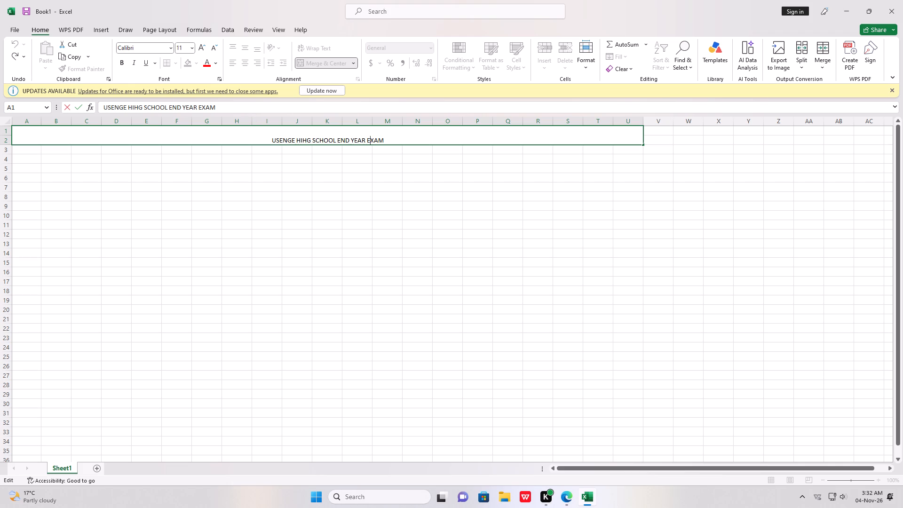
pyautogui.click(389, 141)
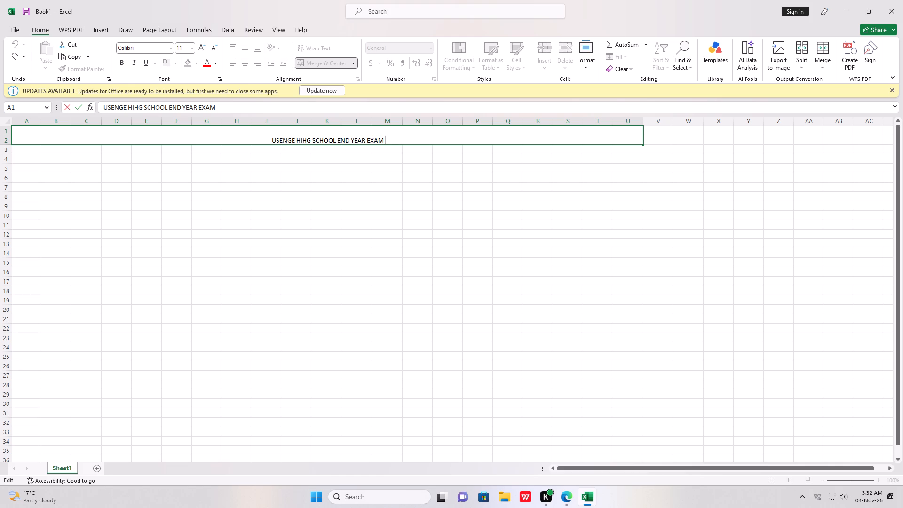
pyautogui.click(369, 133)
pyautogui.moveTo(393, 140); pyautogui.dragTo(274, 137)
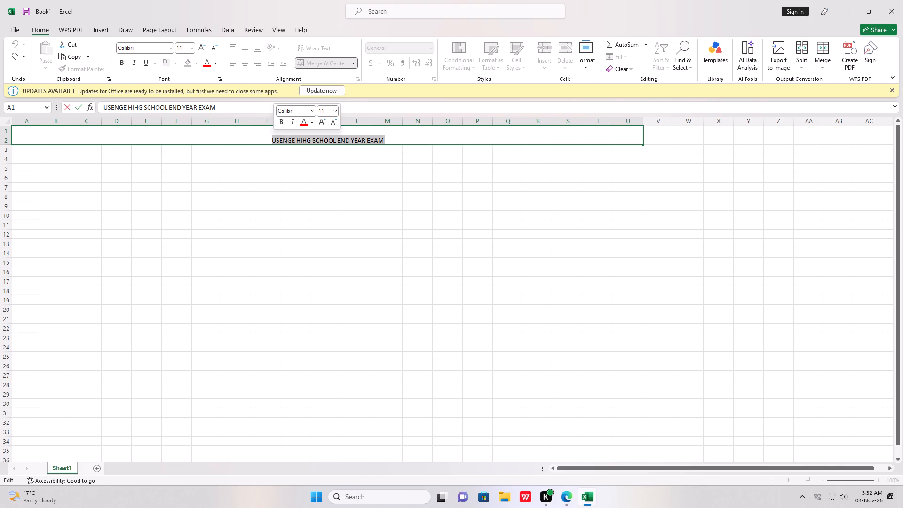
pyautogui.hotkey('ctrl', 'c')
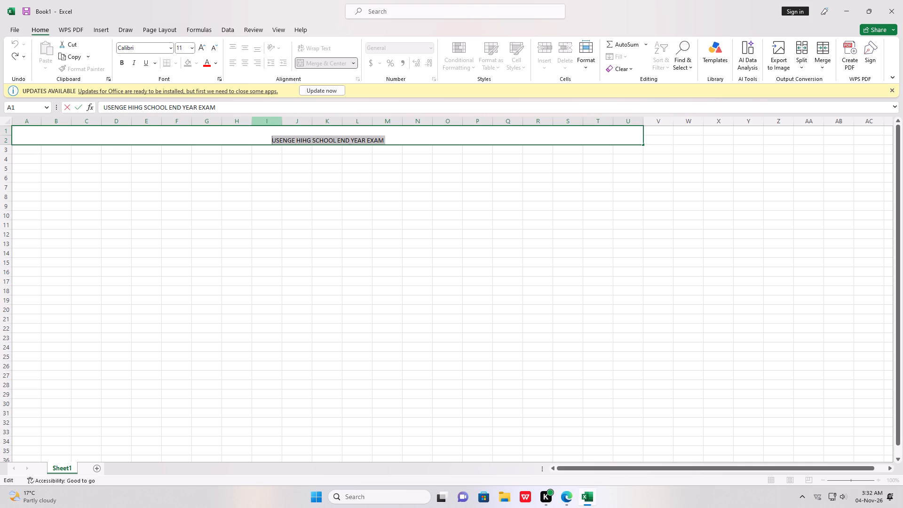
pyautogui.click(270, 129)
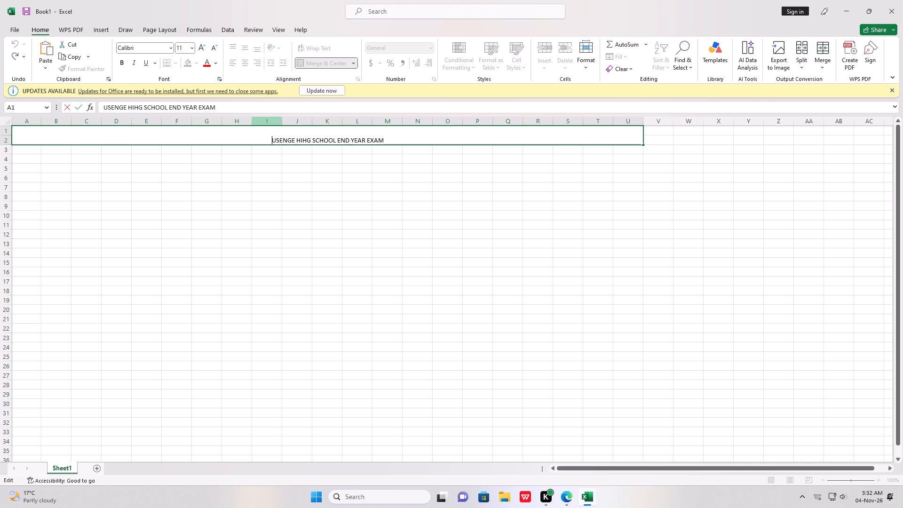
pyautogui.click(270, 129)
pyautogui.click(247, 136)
# Add the word "RESULTS" after "EXAM" at the end of the merged title.
pyautogui.click(390, 141)
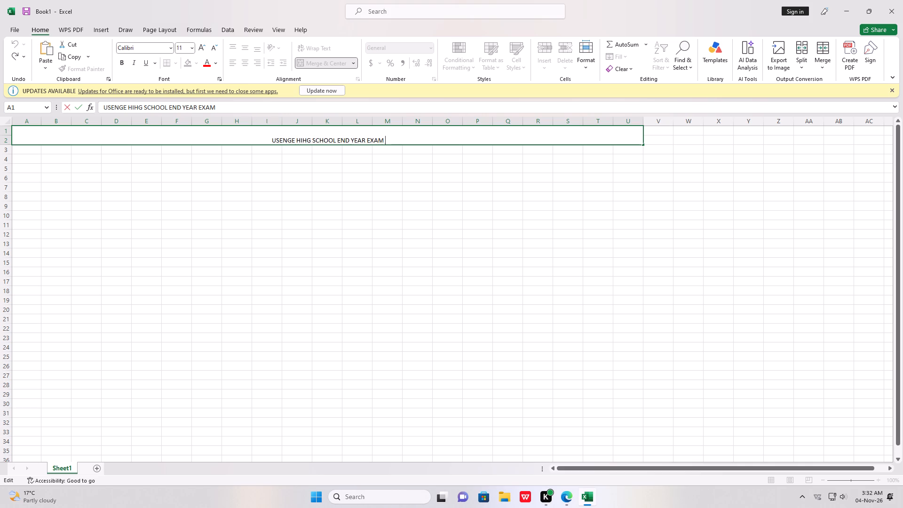
pyautogui.doubleClick(390, 141)
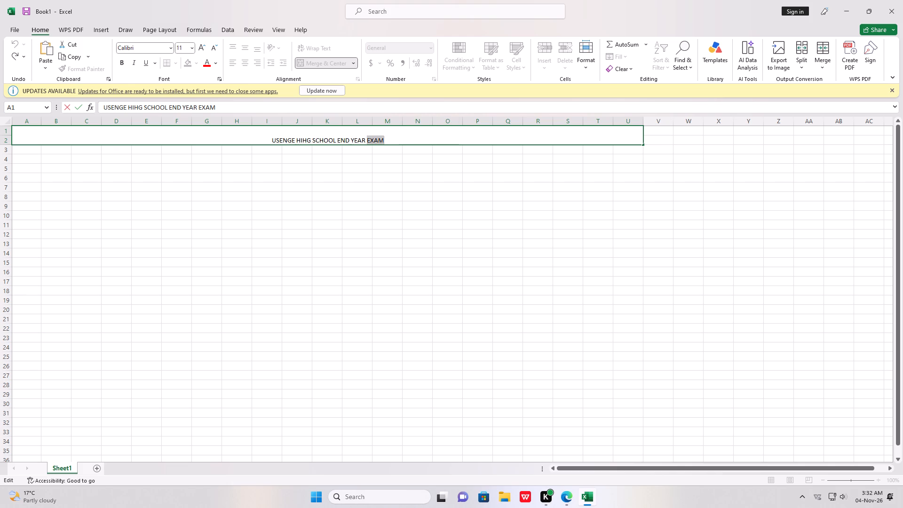
pyautogui.click(396, 142)
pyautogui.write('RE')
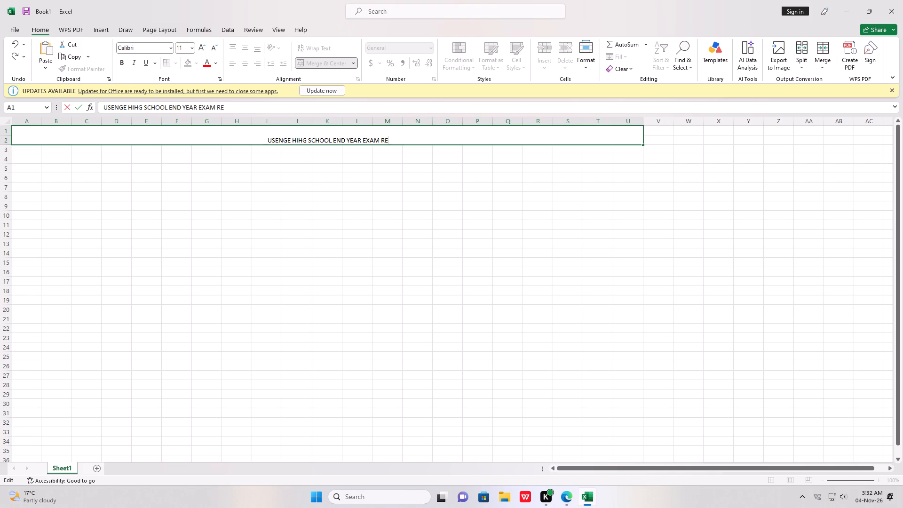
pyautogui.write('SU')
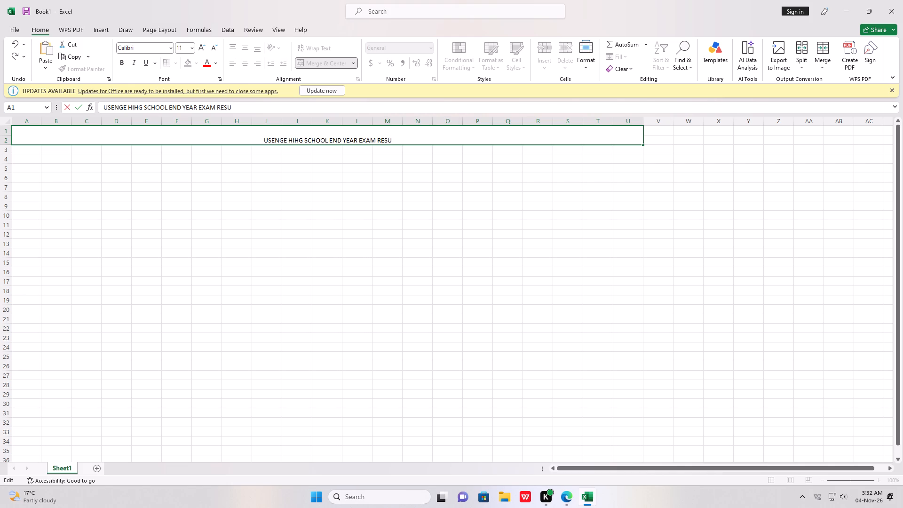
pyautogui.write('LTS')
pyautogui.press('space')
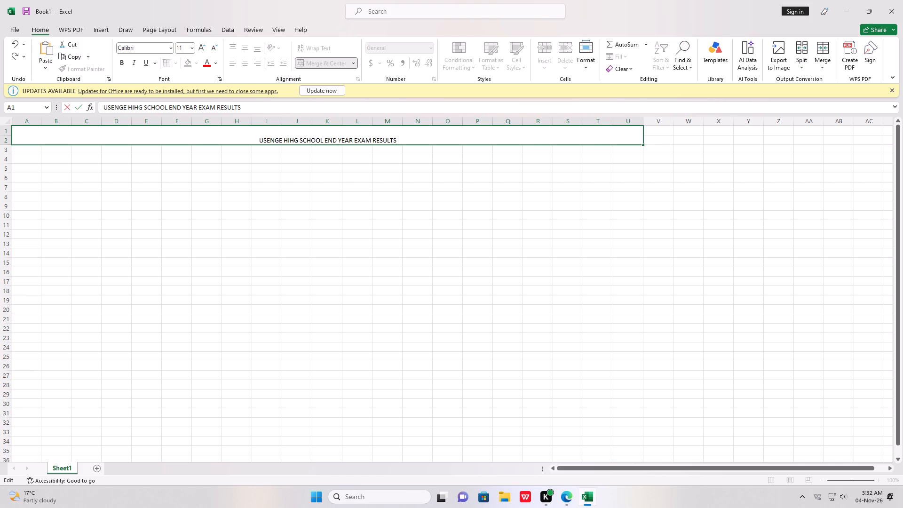
# Enter the column headers "FIRST NAME" in cell A3 and "SECOND NAME" in cell B3.
pyautogui.doubleClick(25, 152)
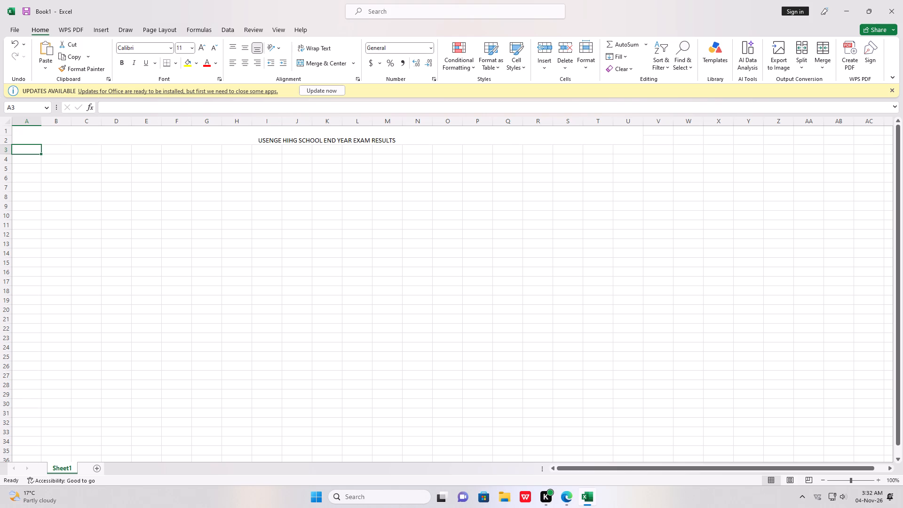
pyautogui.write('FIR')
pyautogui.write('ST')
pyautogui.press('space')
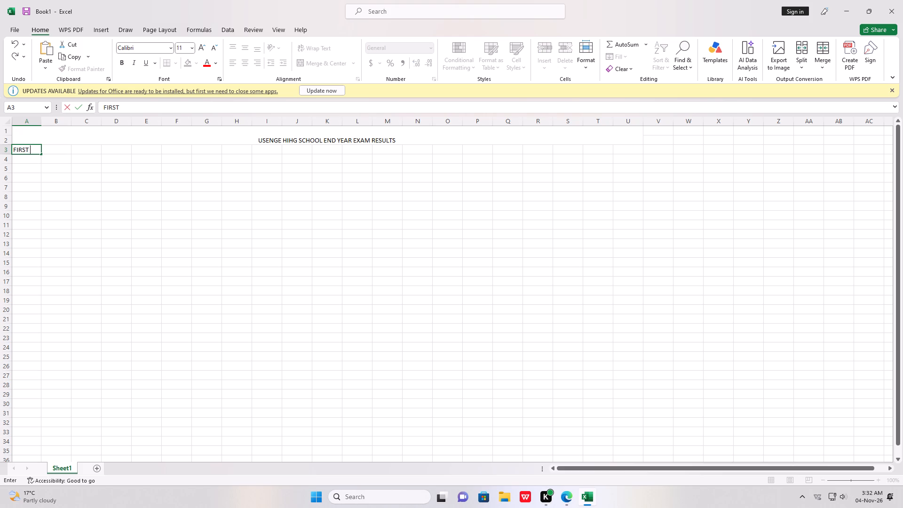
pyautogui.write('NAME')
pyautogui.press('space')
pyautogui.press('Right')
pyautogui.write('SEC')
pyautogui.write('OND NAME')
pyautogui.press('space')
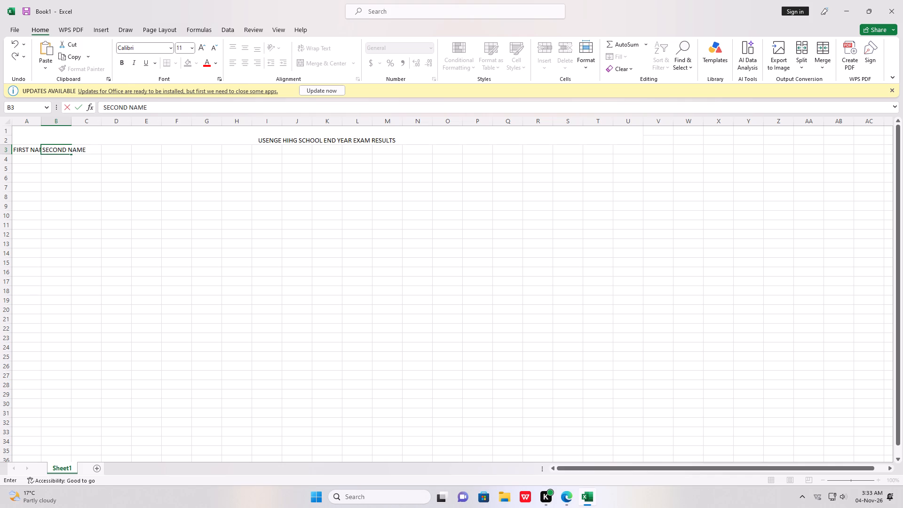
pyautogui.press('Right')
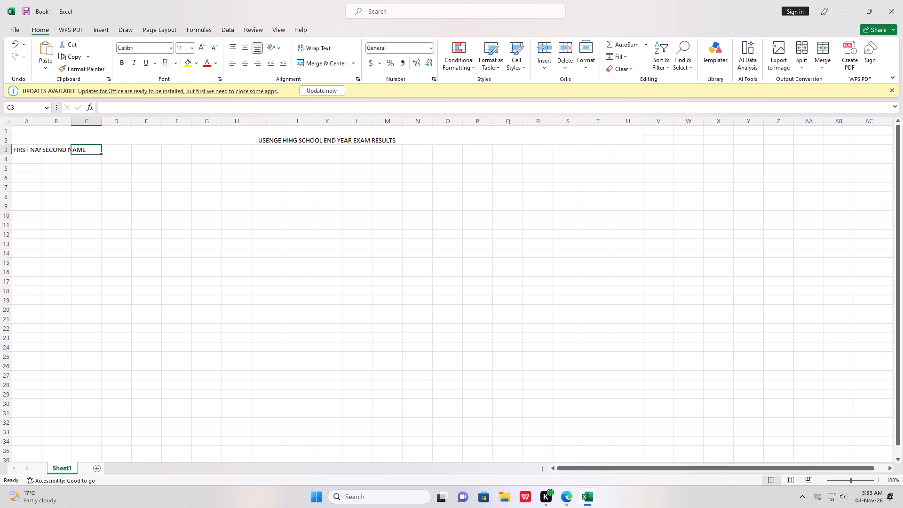
# Widen columns A and B so the FIRST NAME and SECOND NAME headers fit fully.
pyautogui.click(27, 149)
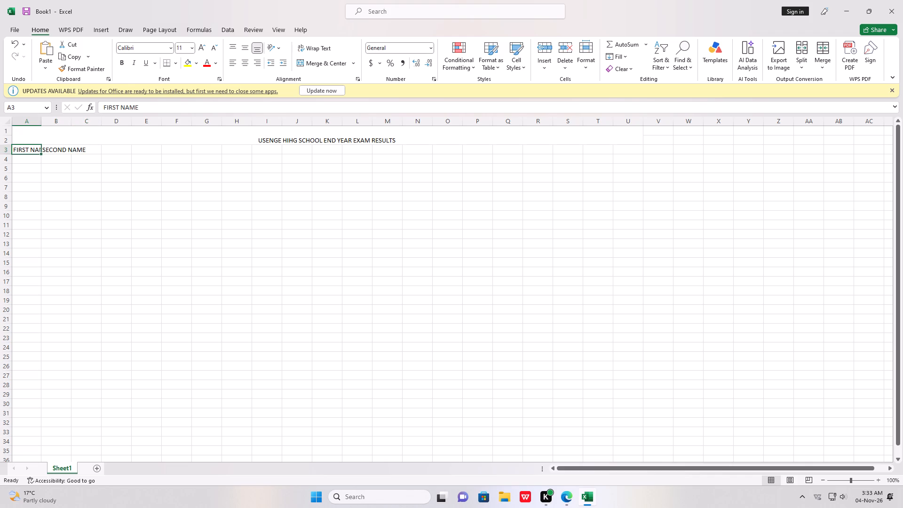
pyautogui.moveTo(42, 125); pyautogui.dragTo(61, 128)
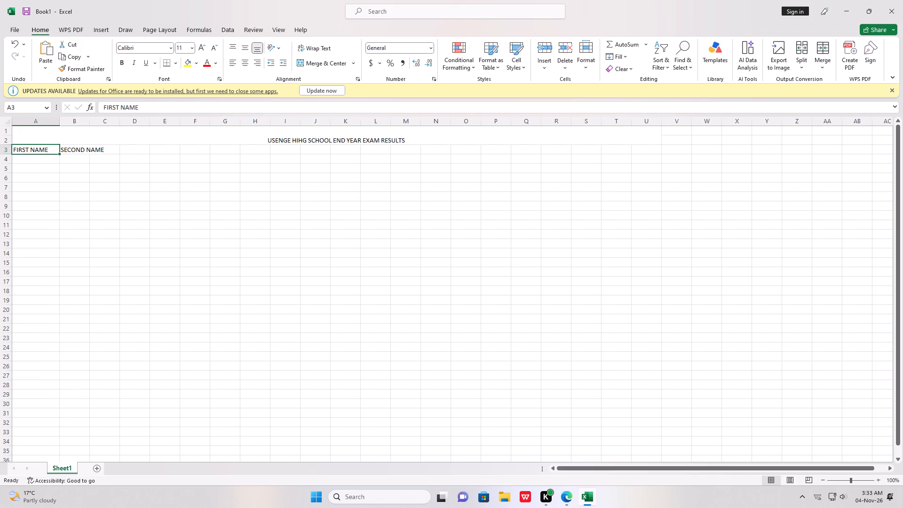
pyautogui.click(76, 151)
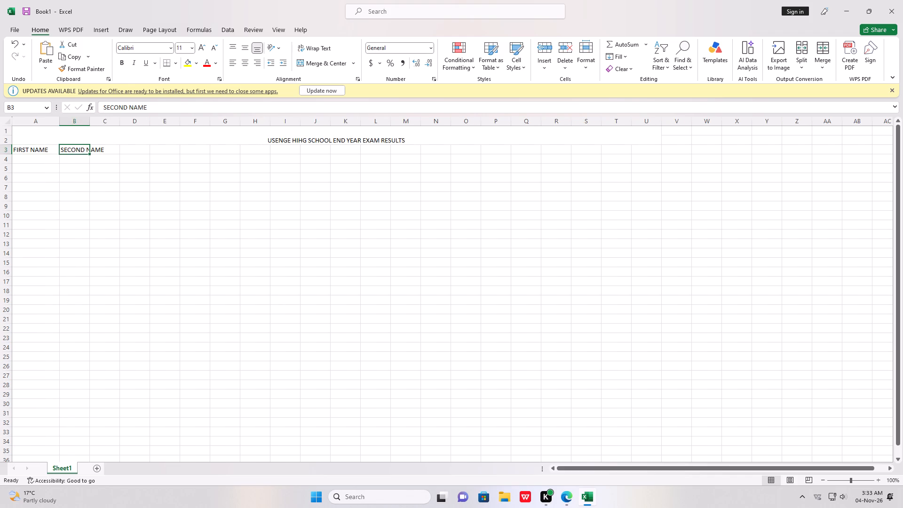
pyautogui.moveTo(90, 124); pyautogui.dragTo(105, 128)
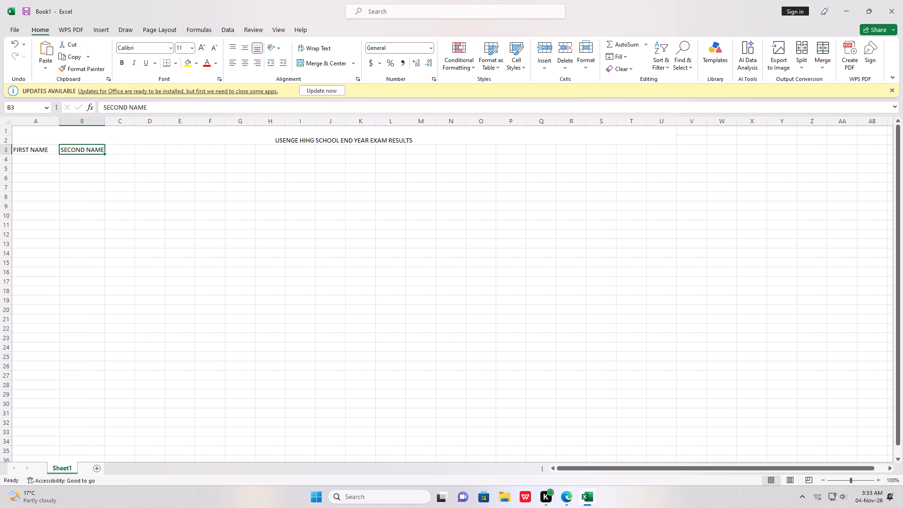
pyautogui.click(119, 147)
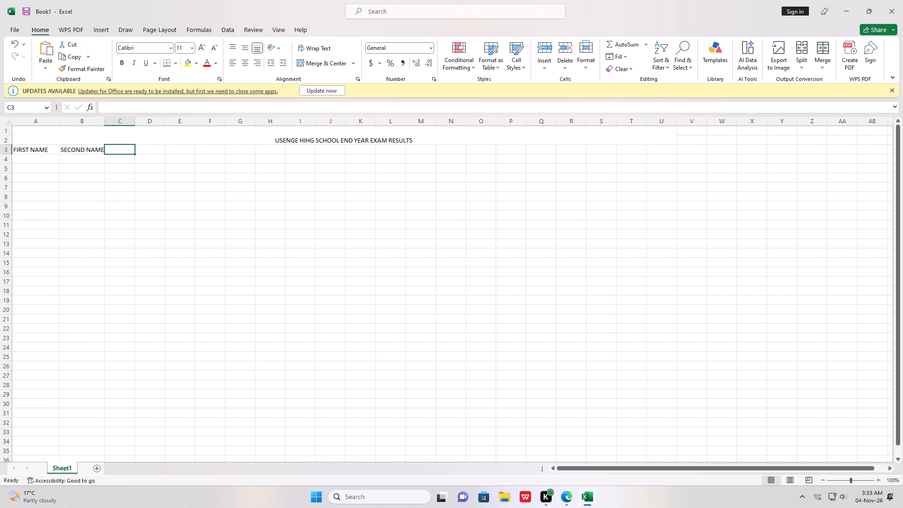
pyautogui.click(106, 121)
pyautogui.click(114, 147)
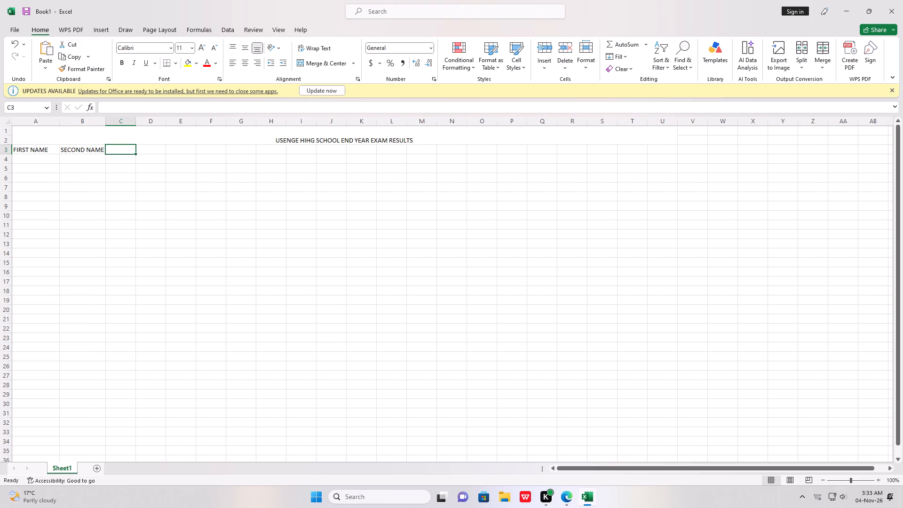
pyautogui.moveTo(104, 121); pyautogui.dragTo(114, 123)
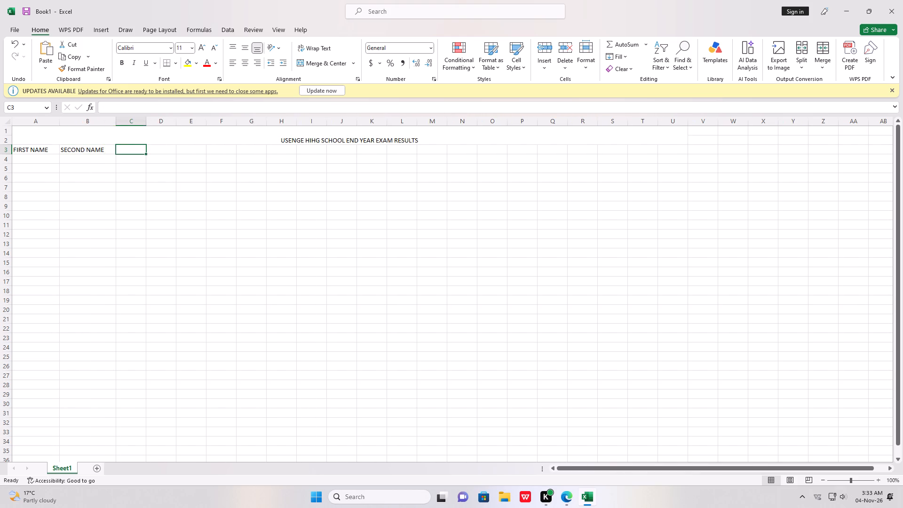
# Enter the column header "ADM NO" in cell C3.
pyautogui.click(123, 151)
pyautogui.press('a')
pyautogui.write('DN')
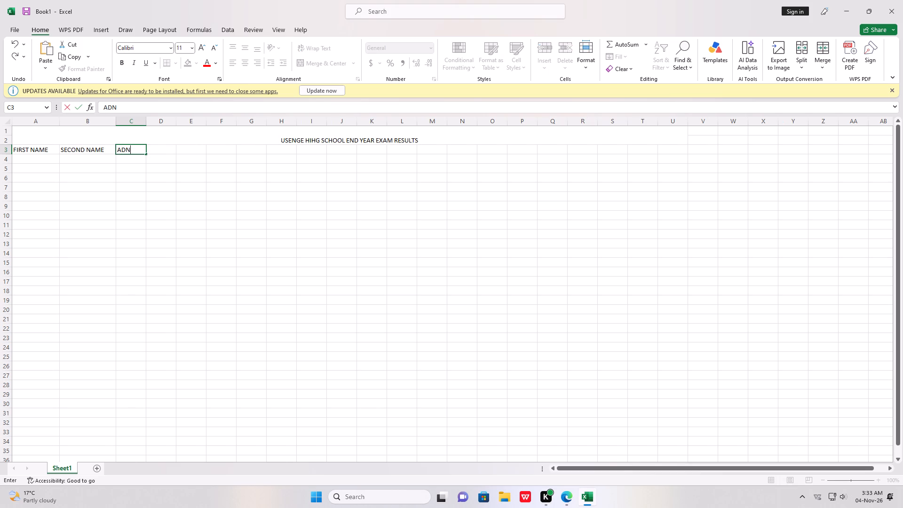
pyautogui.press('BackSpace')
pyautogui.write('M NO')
pyautogui.click(172, 150)
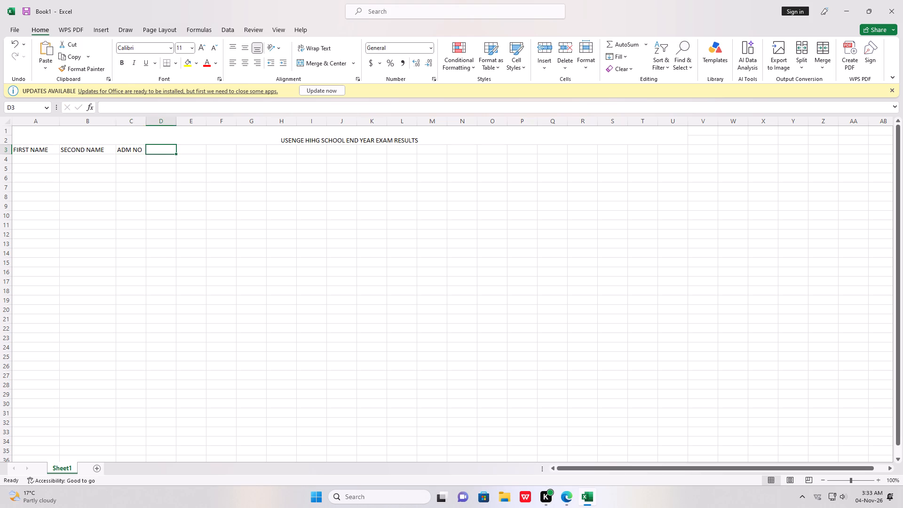
# Enter the subject headers "MATH", "ENG", "KIS", "BIO" and "CHEM" in cells D3 through H3.
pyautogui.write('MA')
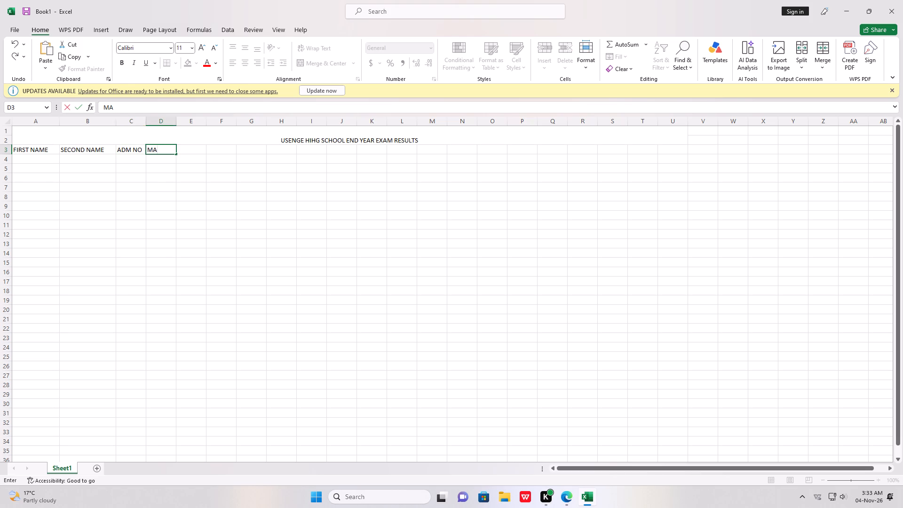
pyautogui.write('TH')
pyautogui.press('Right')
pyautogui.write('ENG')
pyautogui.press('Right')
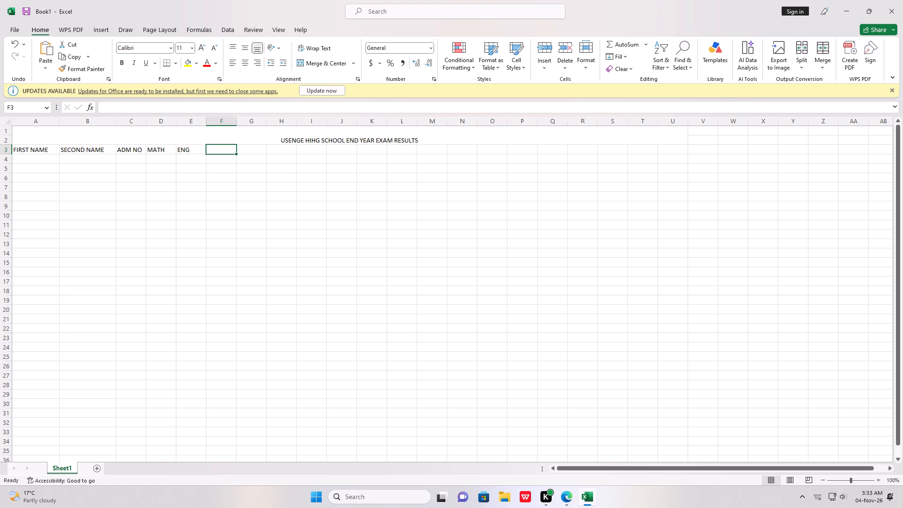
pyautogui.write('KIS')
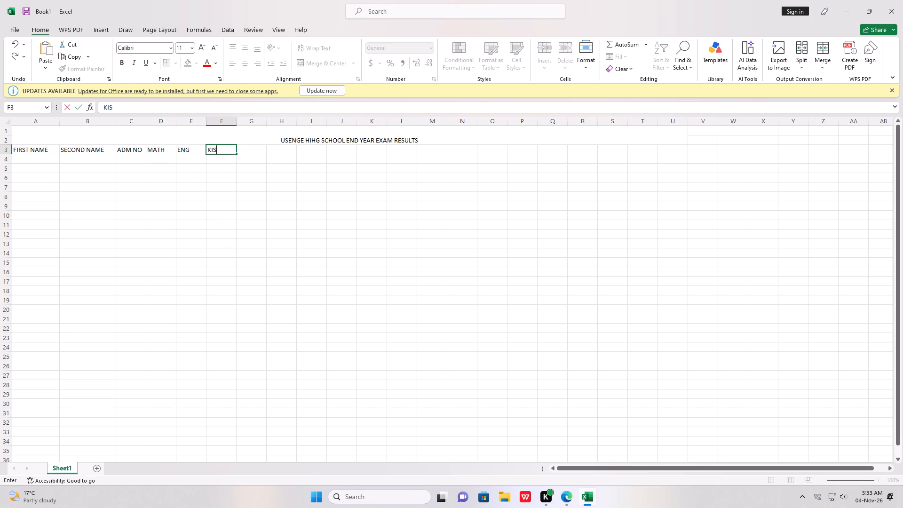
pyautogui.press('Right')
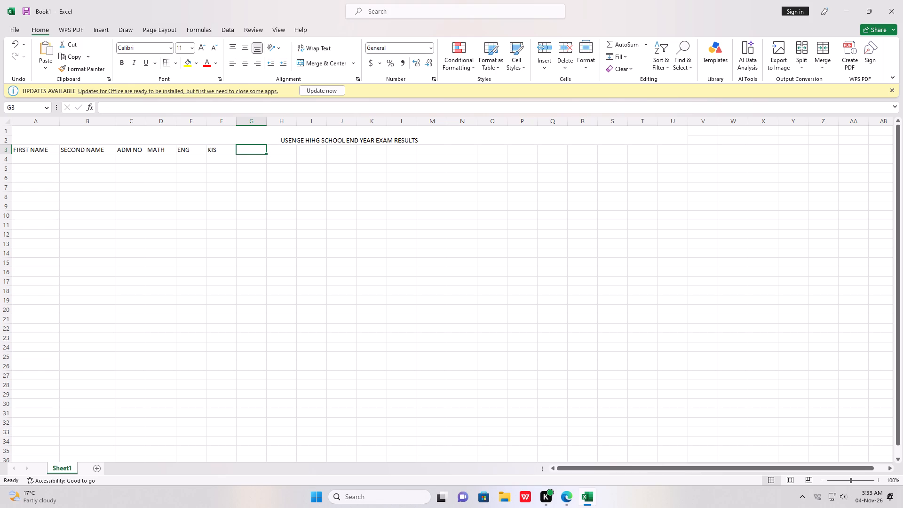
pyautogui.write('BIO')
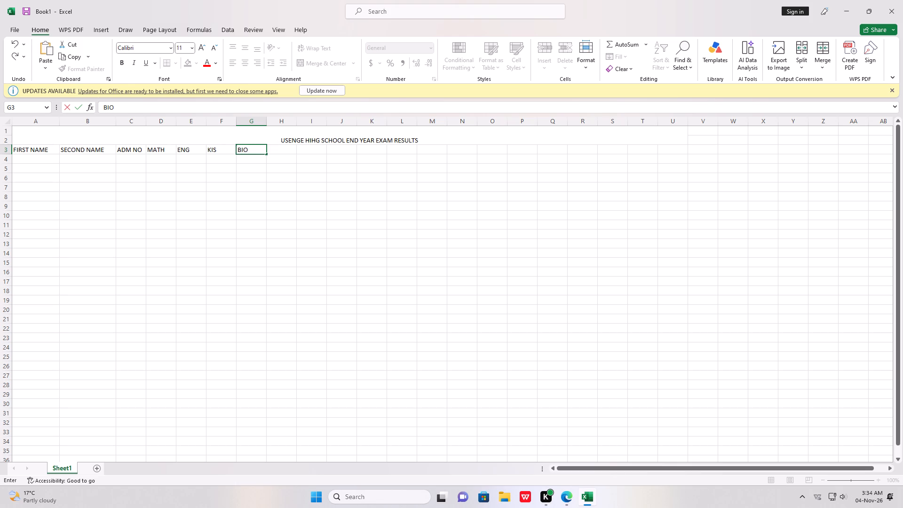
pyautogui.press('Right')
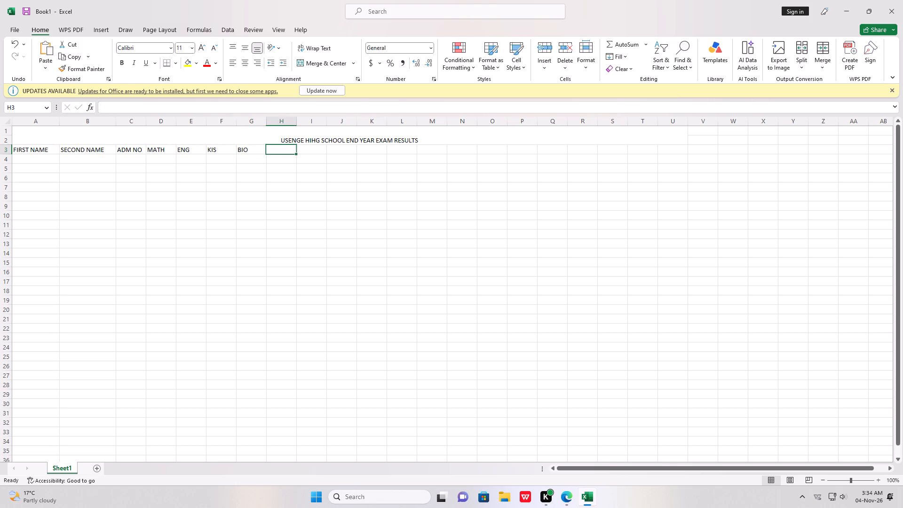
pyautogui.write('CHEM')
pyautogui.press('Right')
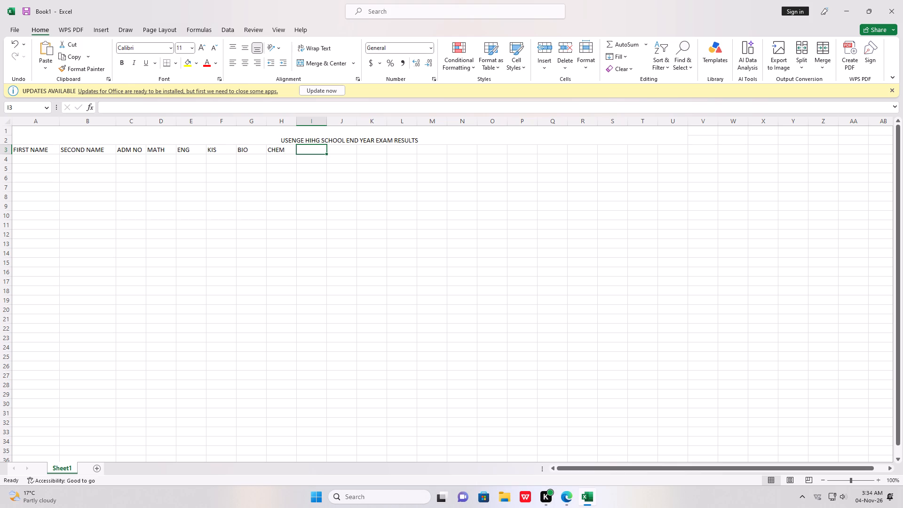
# Enter the headers "KIS", "ENG", "COMP" and "TOTAL MARKS" in cells I3 through L3.
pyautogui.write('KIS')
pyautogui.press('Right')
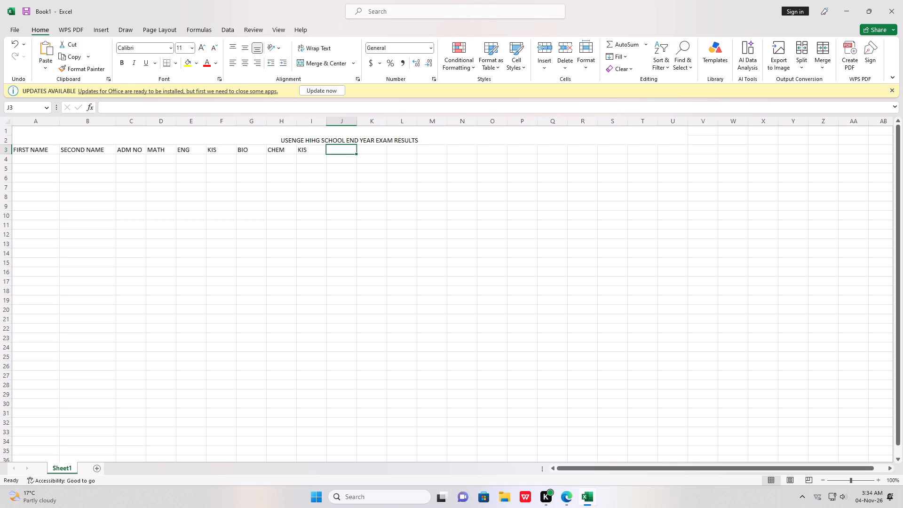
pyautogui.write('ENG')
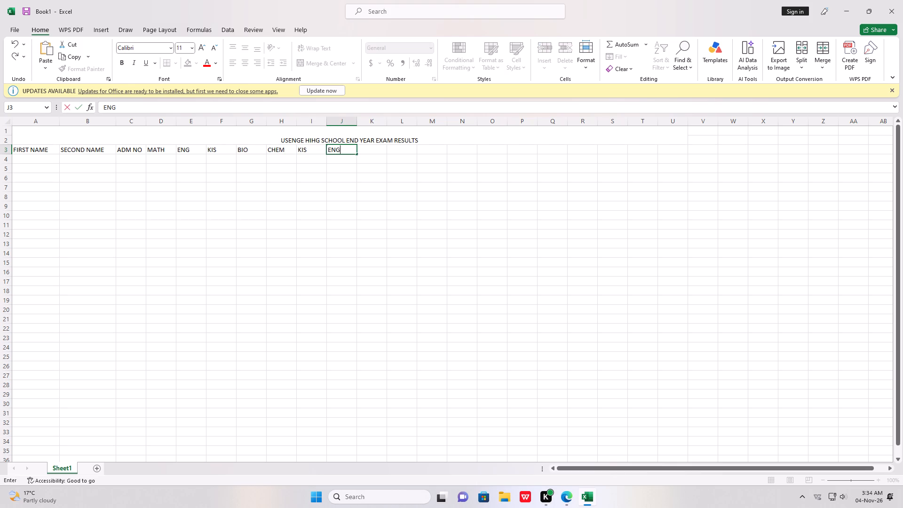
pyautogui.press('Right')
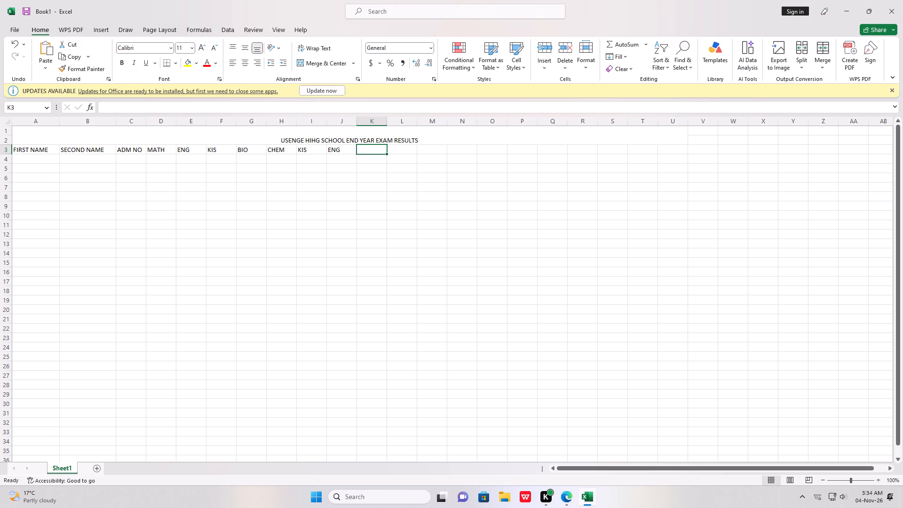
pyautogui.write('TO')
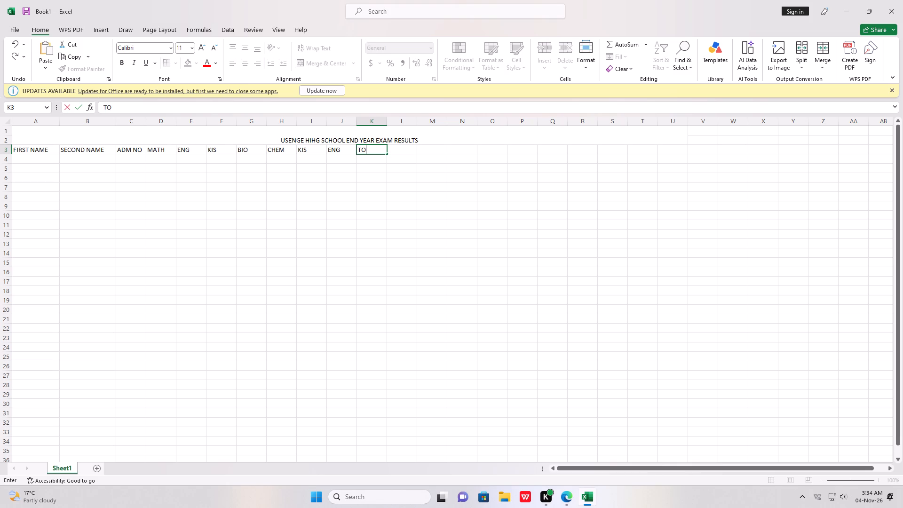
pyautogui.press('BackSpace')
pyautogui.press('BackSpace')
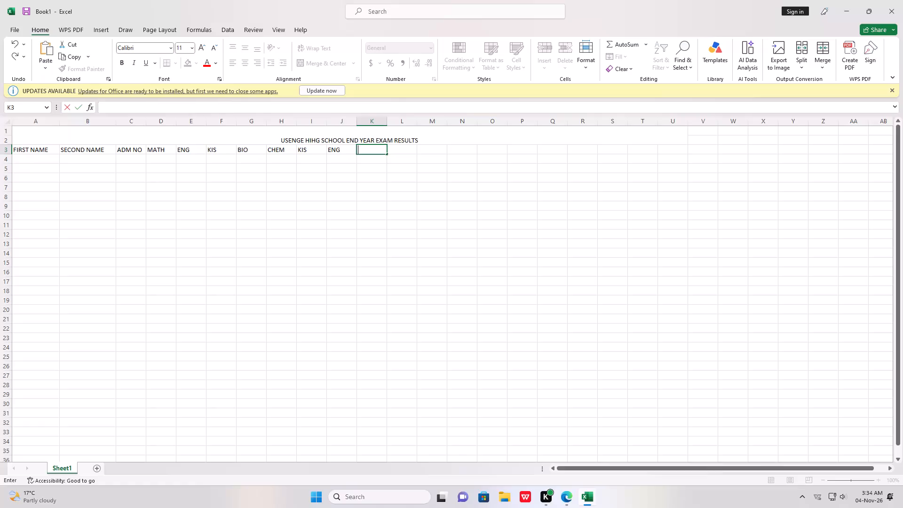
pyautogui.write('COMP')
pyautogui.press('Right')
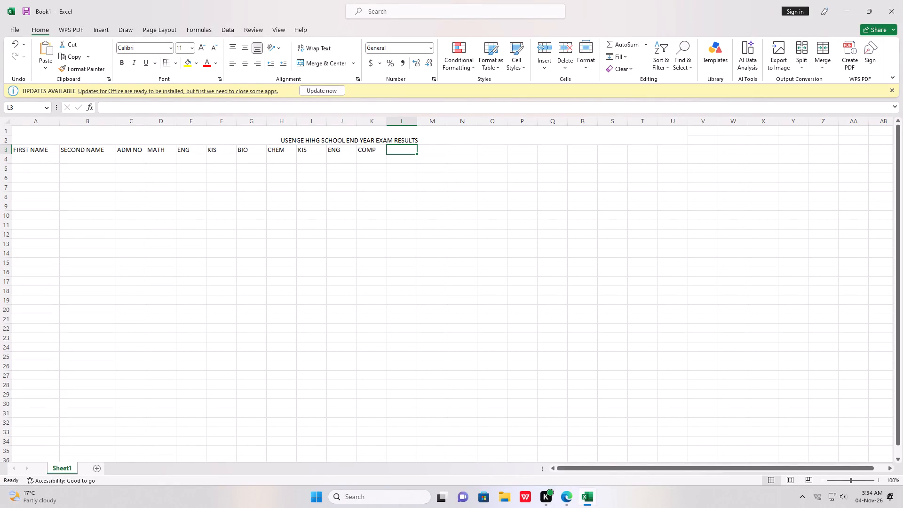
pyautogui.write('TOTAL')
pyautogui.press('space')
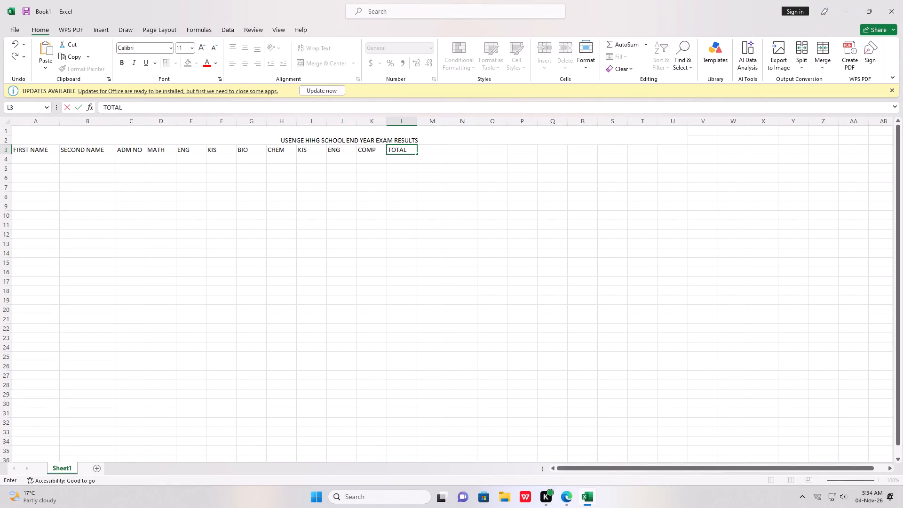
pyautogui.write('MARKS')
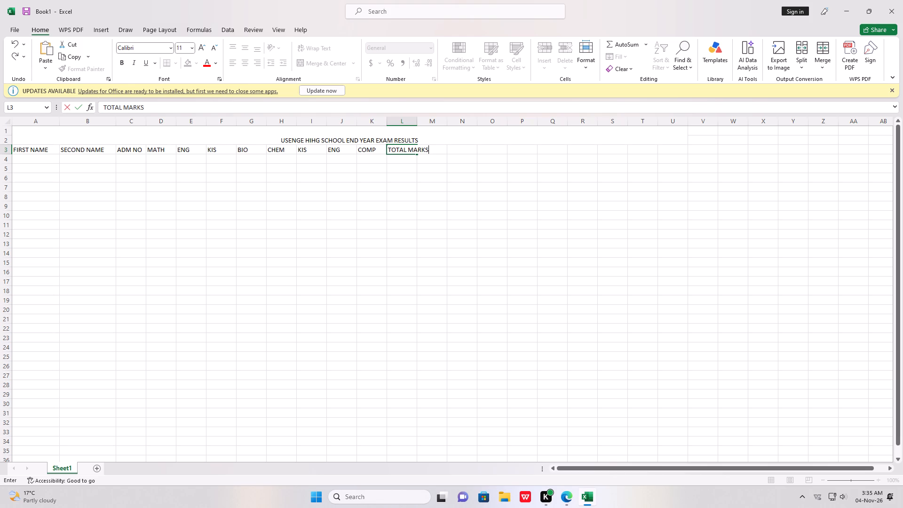
# Widen column L so the TOTAL MARKS header fits fully.
pyautogui.click(405, 130)
pyautogui.click(413, 125)
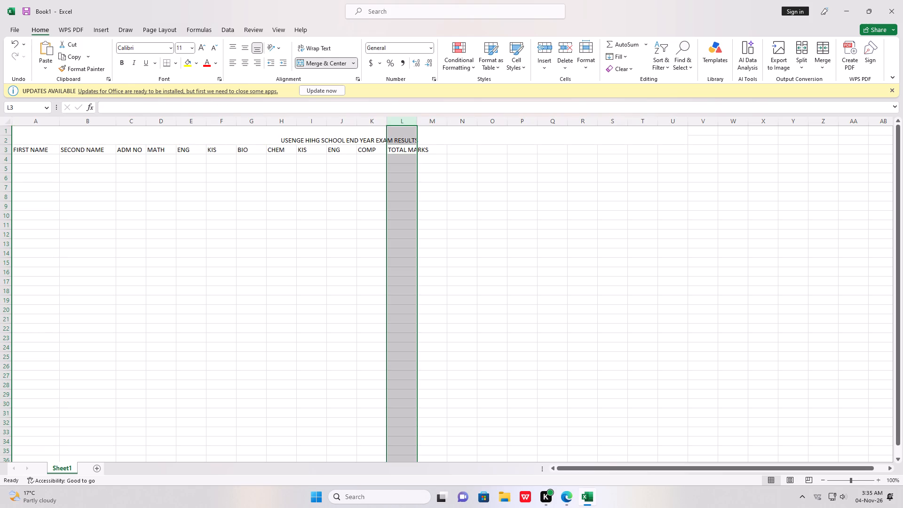
pyautogui.moveTo(417, 123); pyautogui.dragTo(435, 122)
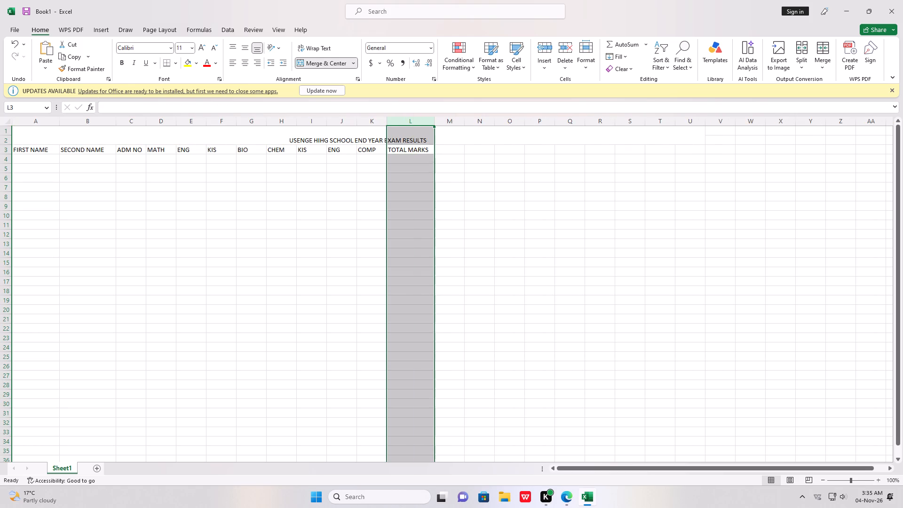
# Enter the column headers "GRADE", "FEE BALANCE" and "POSITION" in cells M3 through O3.
pyautogui.click(452, 151)
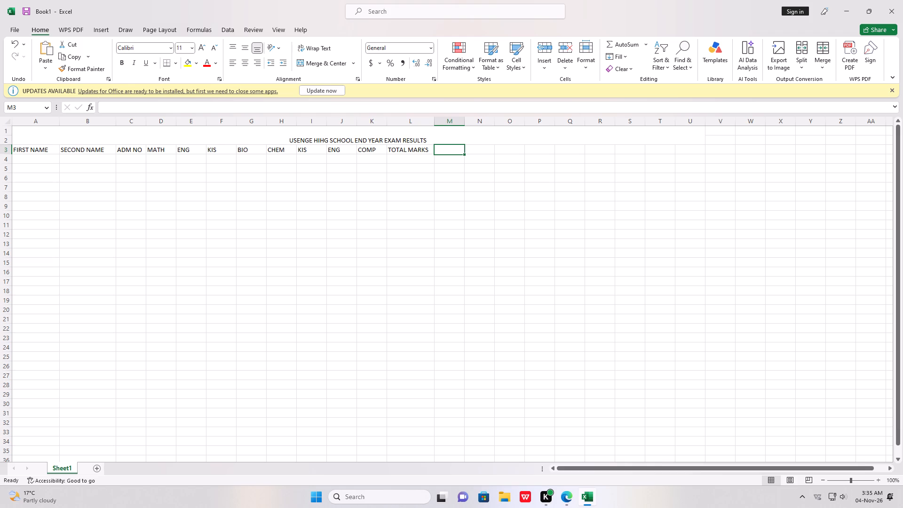
pyautogui.moveTo(851, 482); pyautogui.dragTo(839, 483)
pyautogui.moveTo(839, 483); pyautogui.dragTo(861, 480)
pyautogui.moveTo(858, 480); pyautogui.dragTo(848, 484)
pyautogui.doubleClick(848, 484)
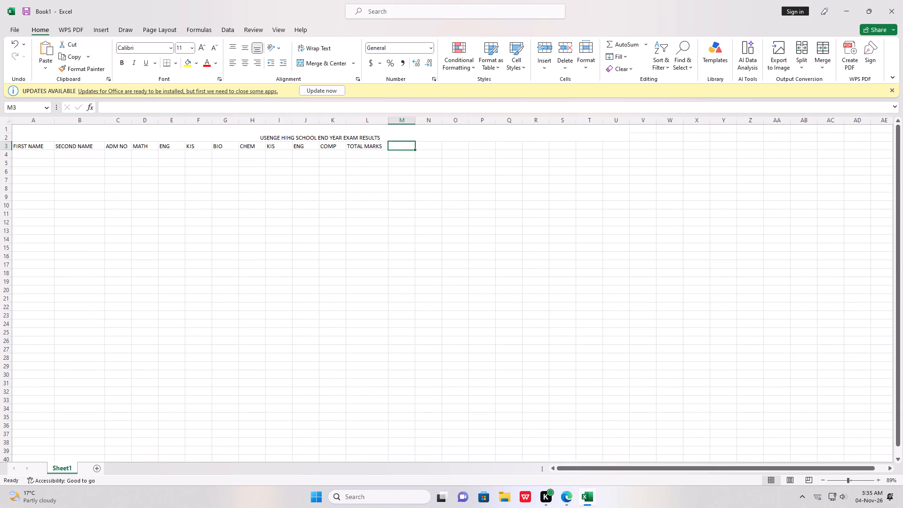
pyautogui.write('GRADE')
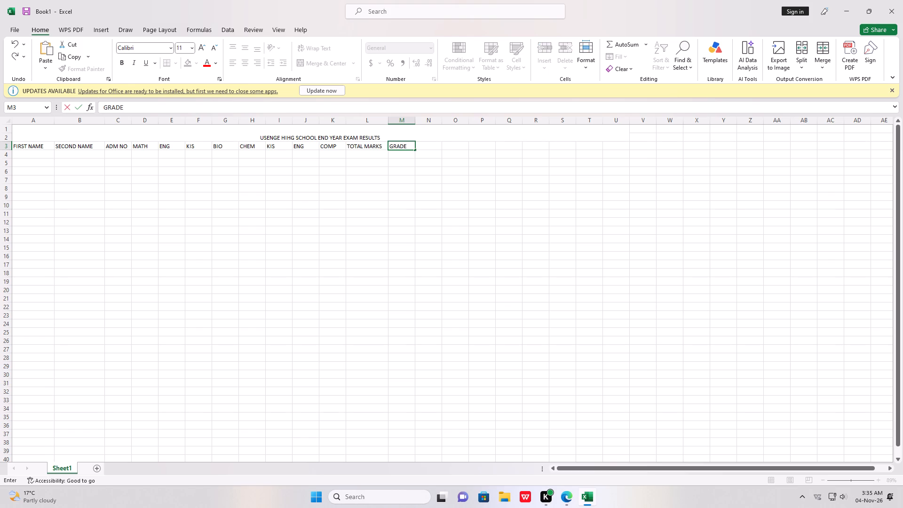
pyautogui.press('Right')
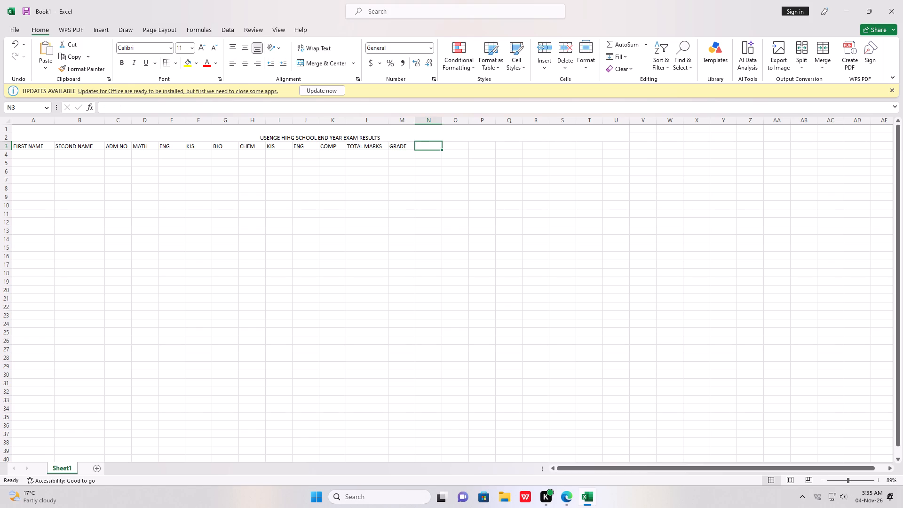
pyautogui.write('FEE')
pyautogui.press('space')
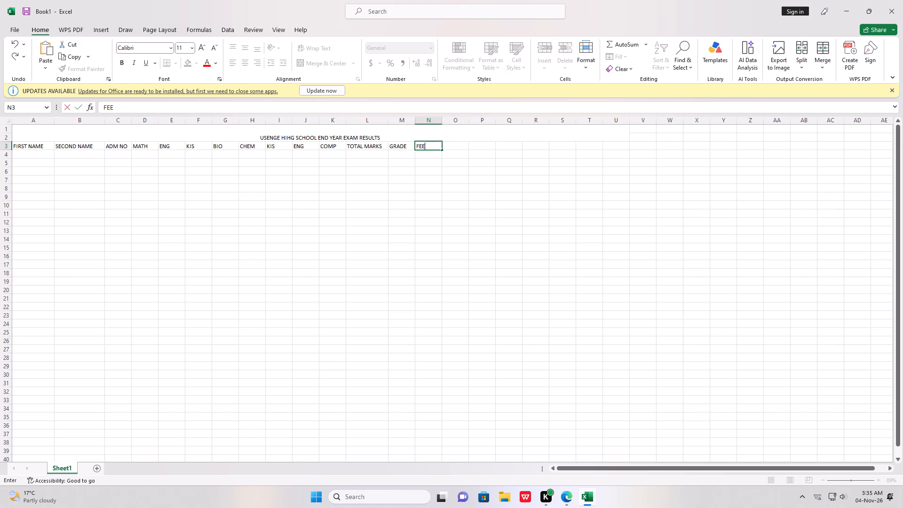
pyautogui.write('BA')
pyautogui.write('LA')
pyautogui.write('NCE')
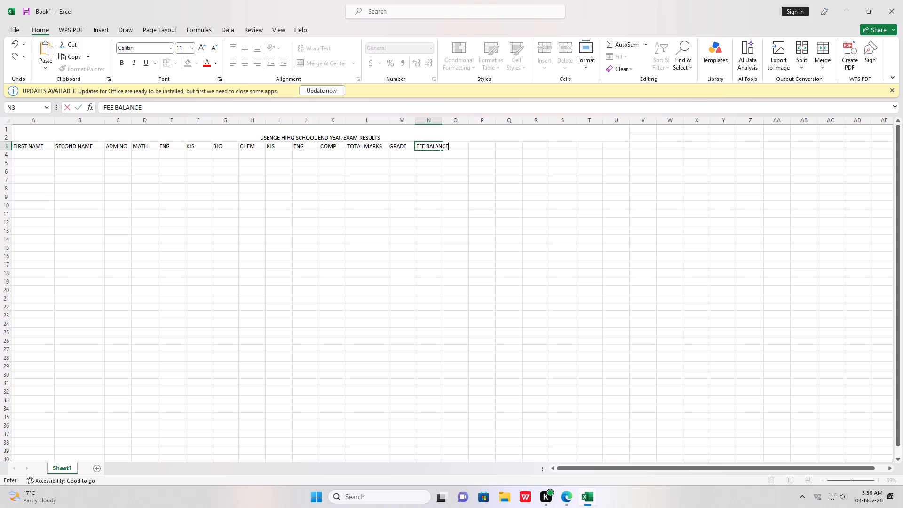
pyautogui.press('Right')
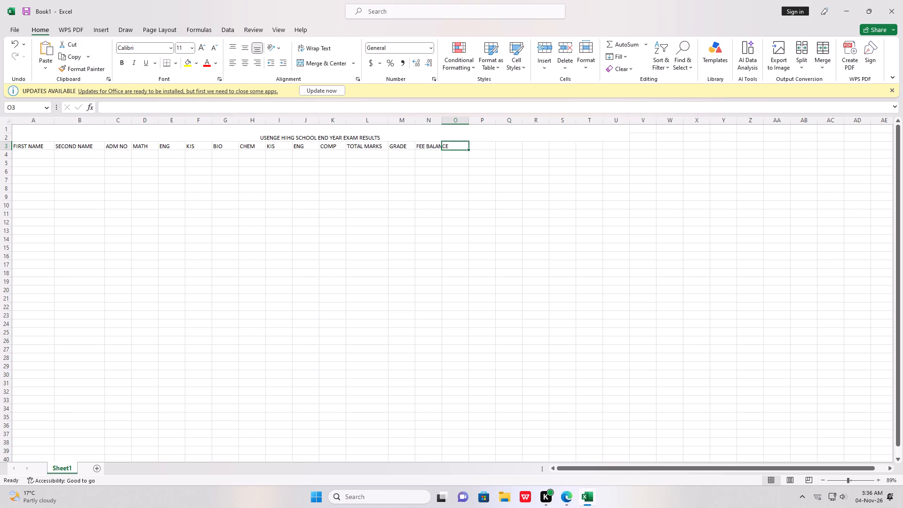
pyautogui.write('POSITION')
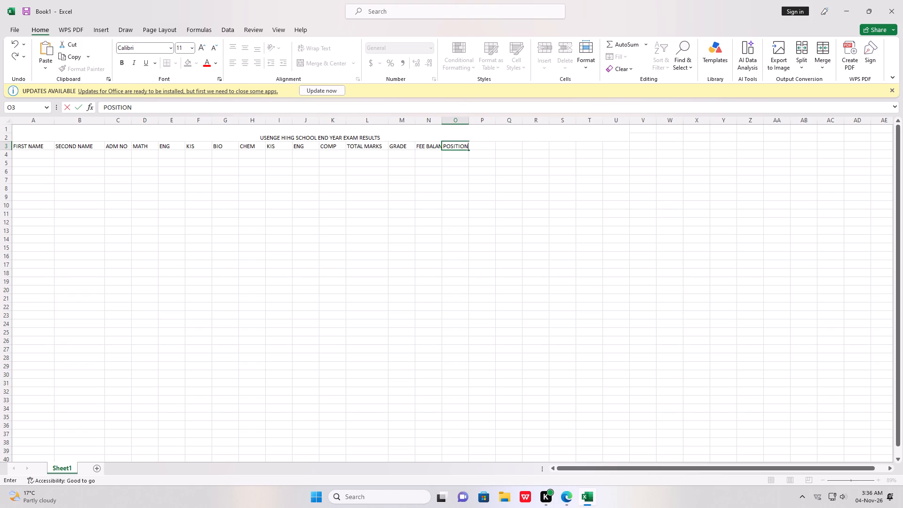
# Widen column N so the FEE BALANCE header fits fully.
pyautogui.click(442, 124)
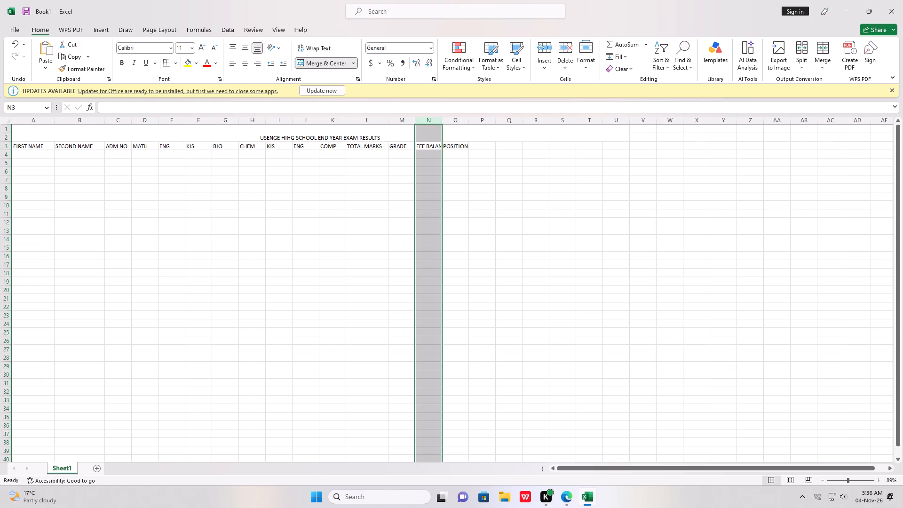
pyautogui.moveTo(442, 124); pyautogui.dragTo(450, 122)
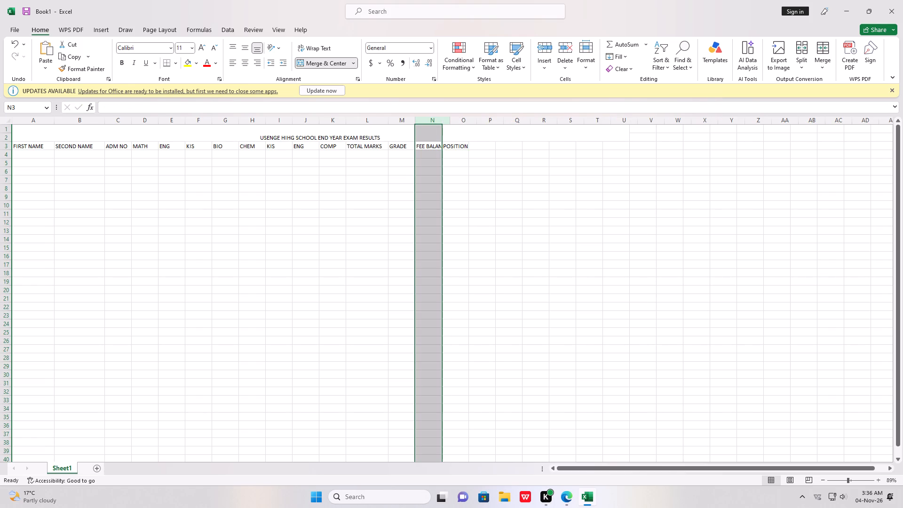
pyautogui.click(480, 194)
pyautogui.click(467, 156)
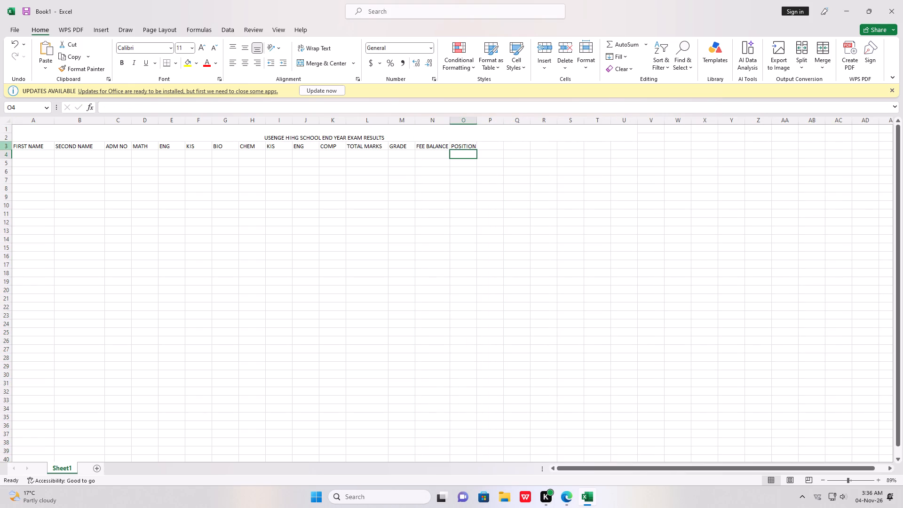
# Make the column headers in row 3, from FIRST NAME in A3 through POSITION in O3, bold.
pyautogui.moveTo(20, 145); pyautogui.dragTo(388, 137)
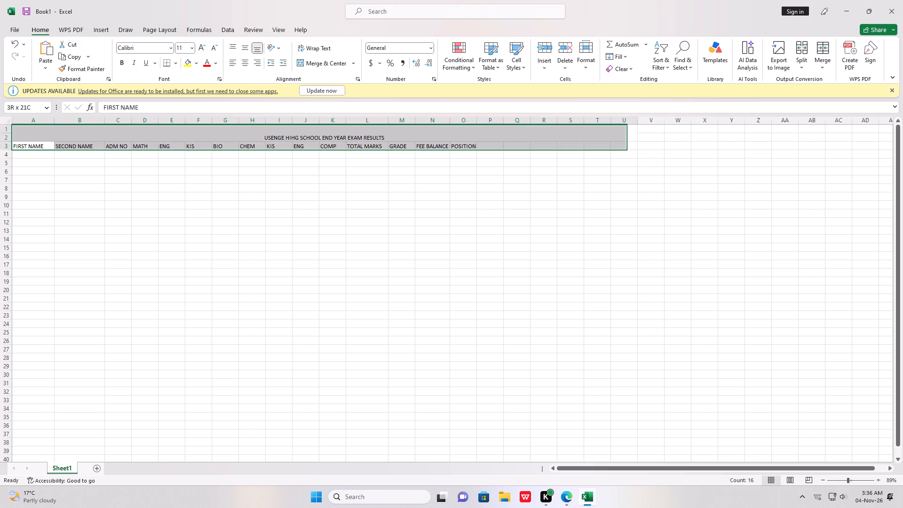
pyautogui.moveTo(388, 137); pyautogui.dragTo(438, 143)
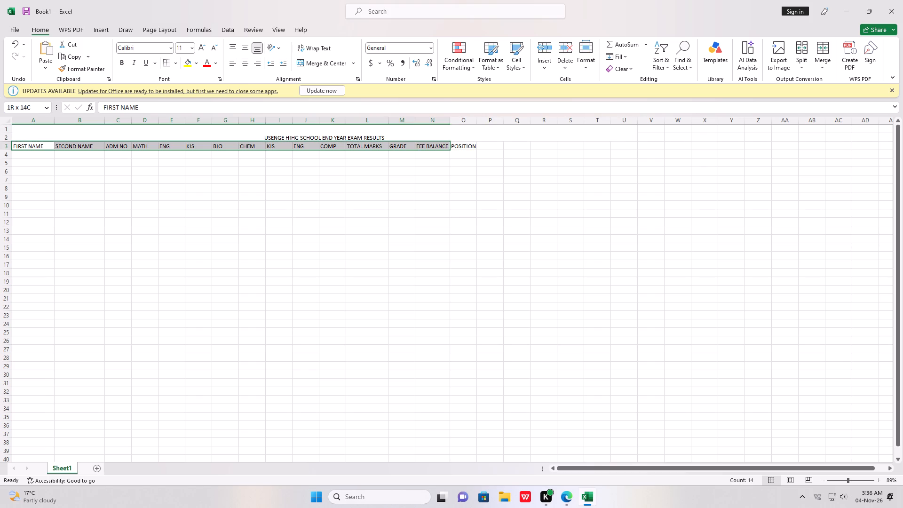
pyautogui.moveTo(438, 143); pyautogui.dragTo(467, 146)
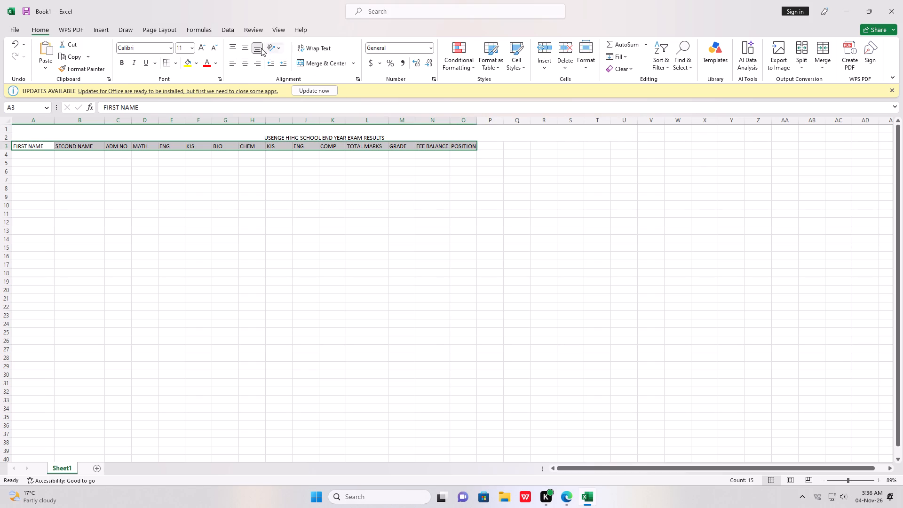
pyautogui.click(125, 62)
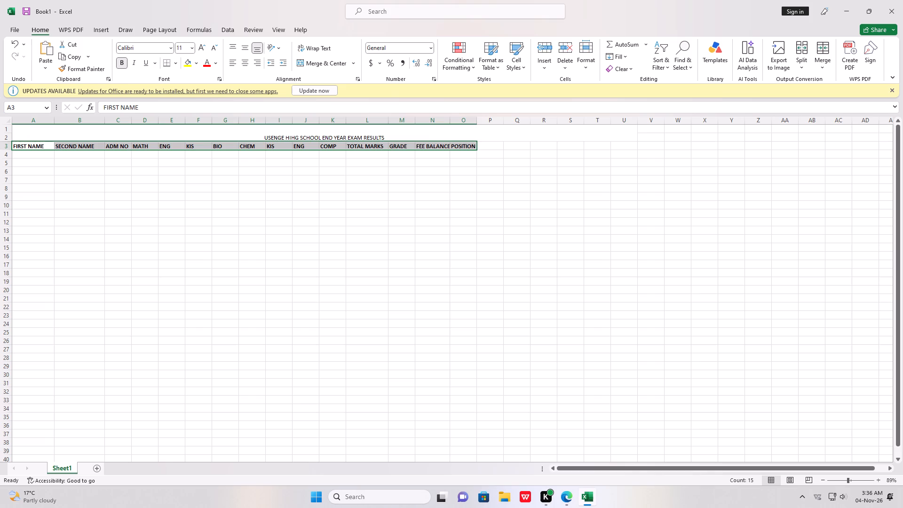
pyautogui.click(201, 194)
# Enter the first student's first name, second name and admission number in cells A4 through C4.
pyautogui.click(26, 152)
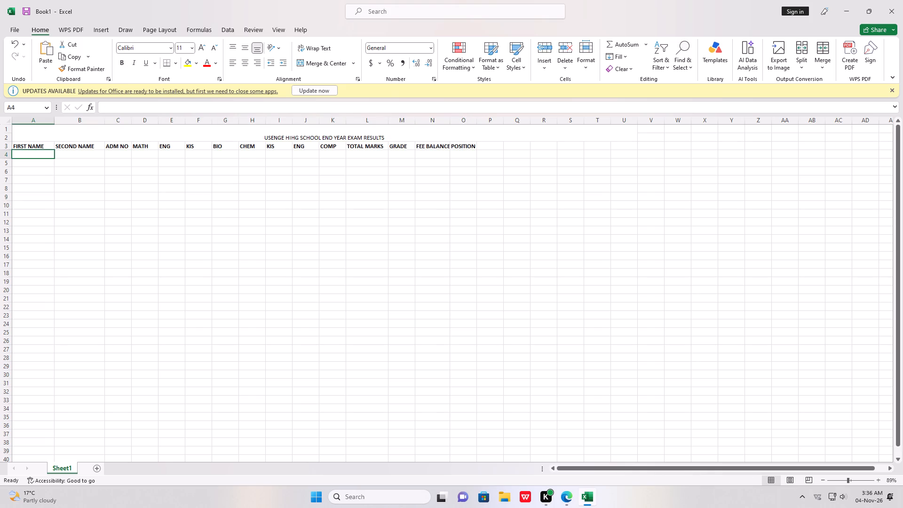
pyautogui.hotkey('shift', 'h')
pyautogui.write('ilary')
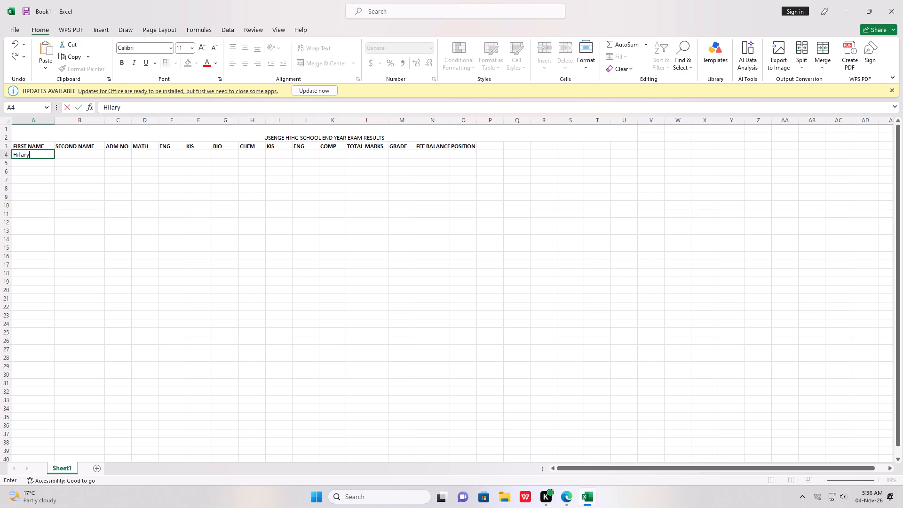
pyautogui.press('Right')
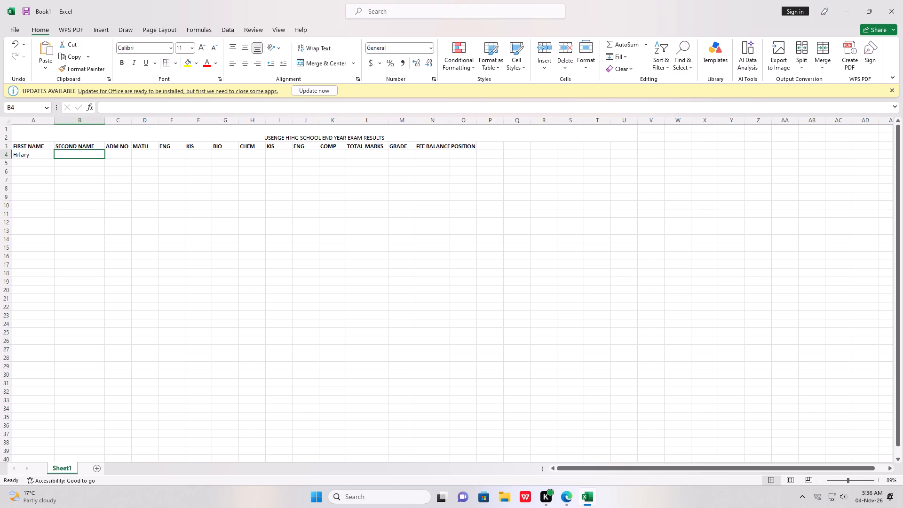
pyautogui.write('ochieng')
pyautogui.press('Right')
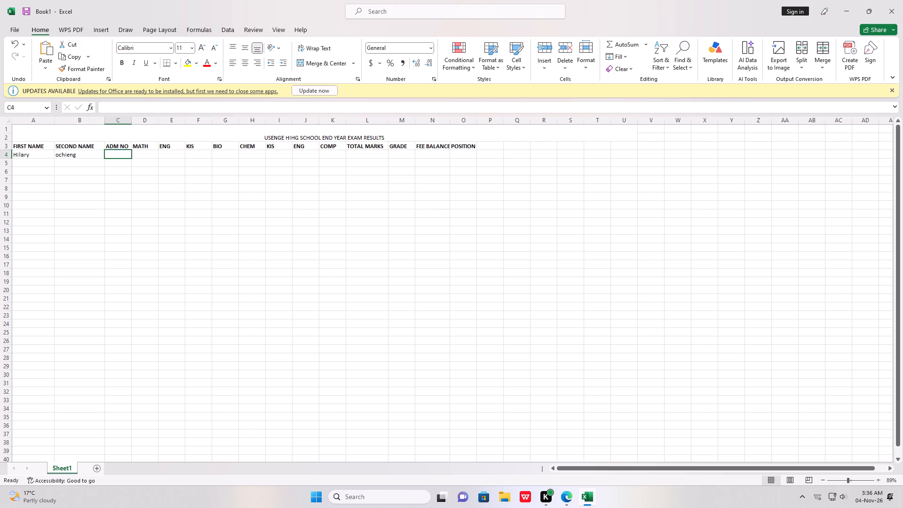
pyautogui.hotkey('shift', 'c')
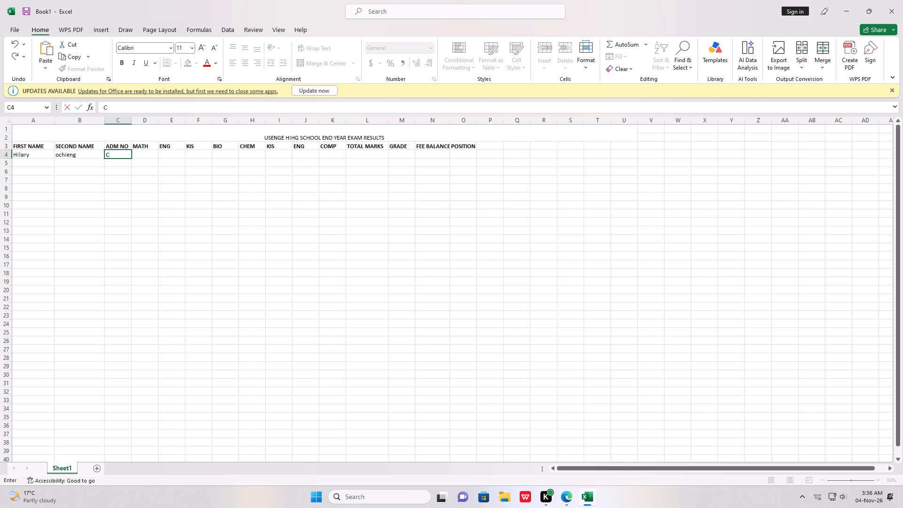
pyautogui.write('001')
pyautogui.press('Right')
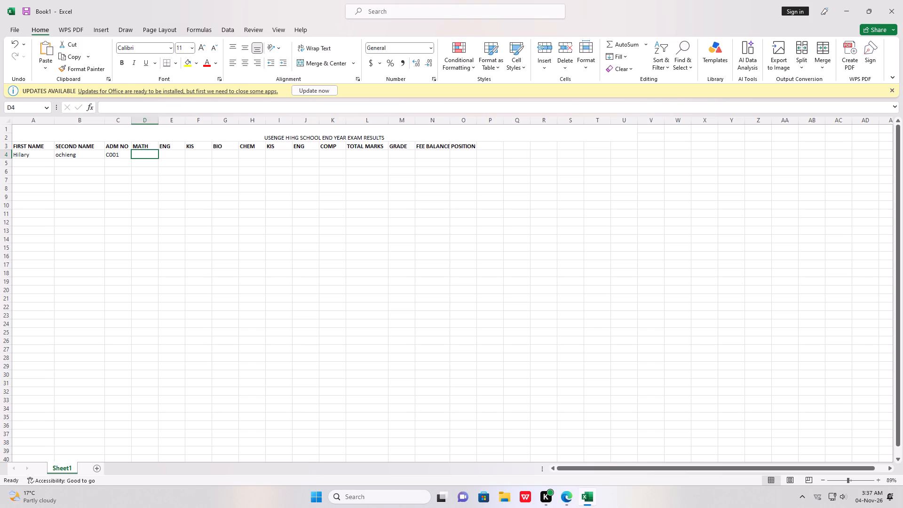
# Enter the first student's marks in row 4: 90 for MATH, 70 for ENG and 60 for KIS.
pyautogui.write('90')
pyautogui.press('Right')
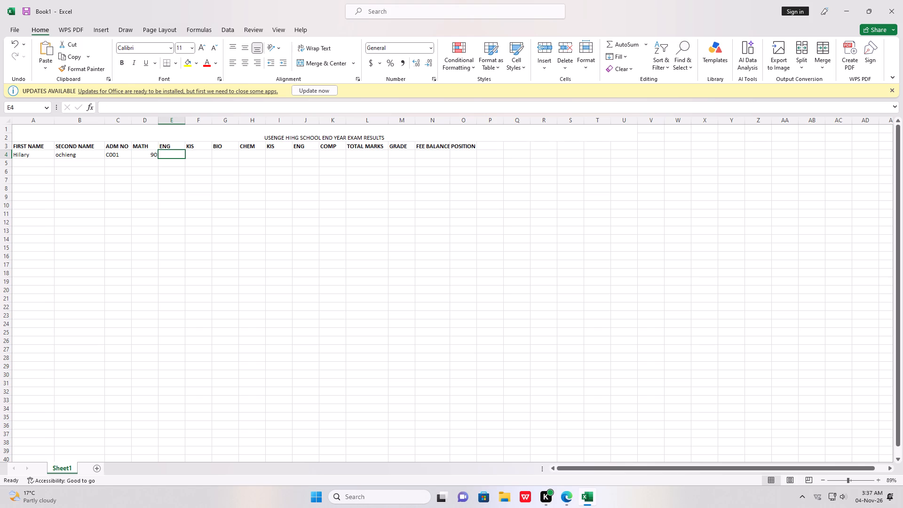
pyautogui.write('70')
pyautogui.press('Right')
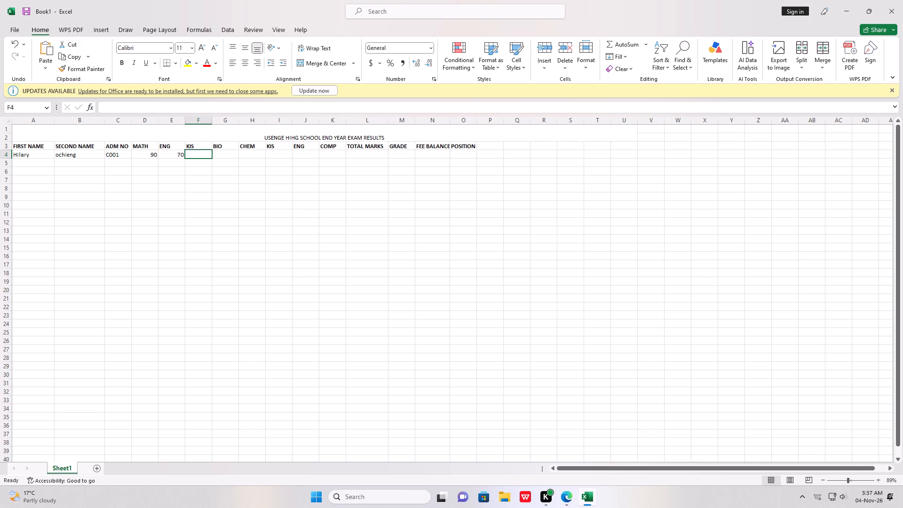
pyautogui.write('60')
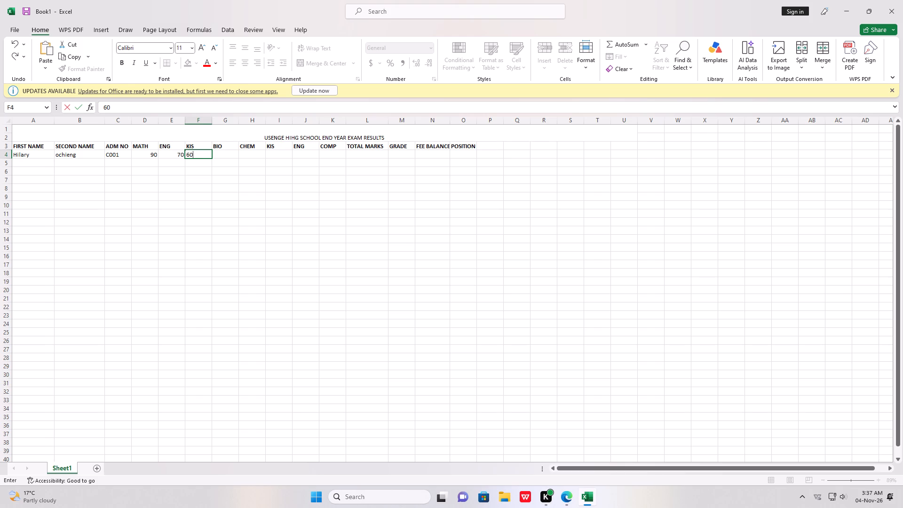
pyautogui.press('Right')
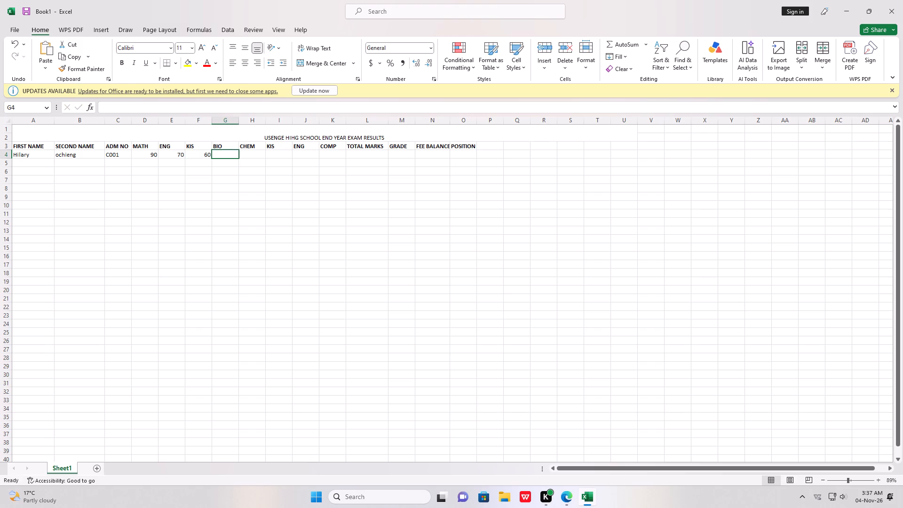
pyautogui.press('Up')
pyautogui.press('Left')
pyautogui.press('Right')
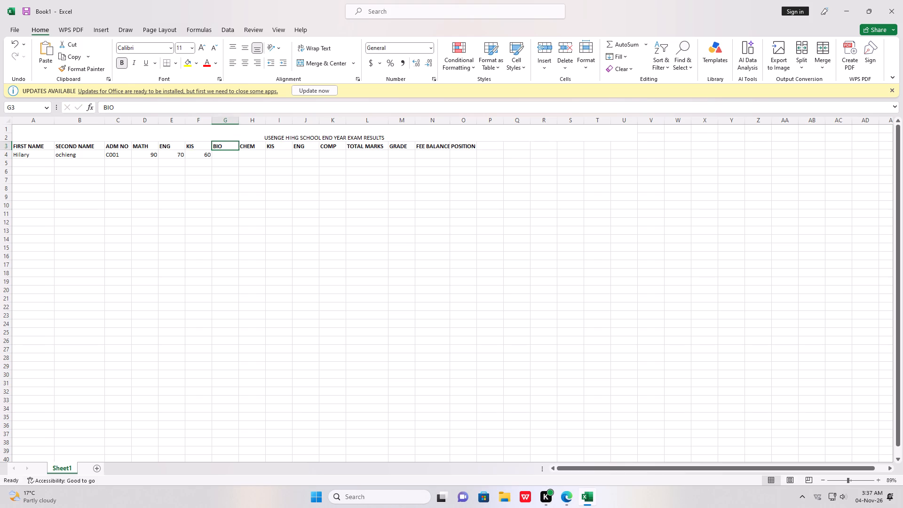
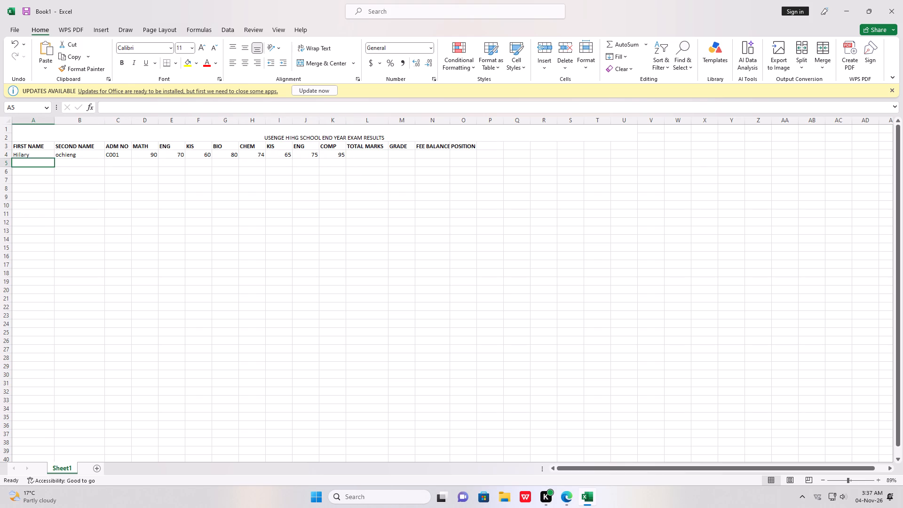
# Enter the second student's first and second names in A5, the second name again in B5, and the admission number in C5.
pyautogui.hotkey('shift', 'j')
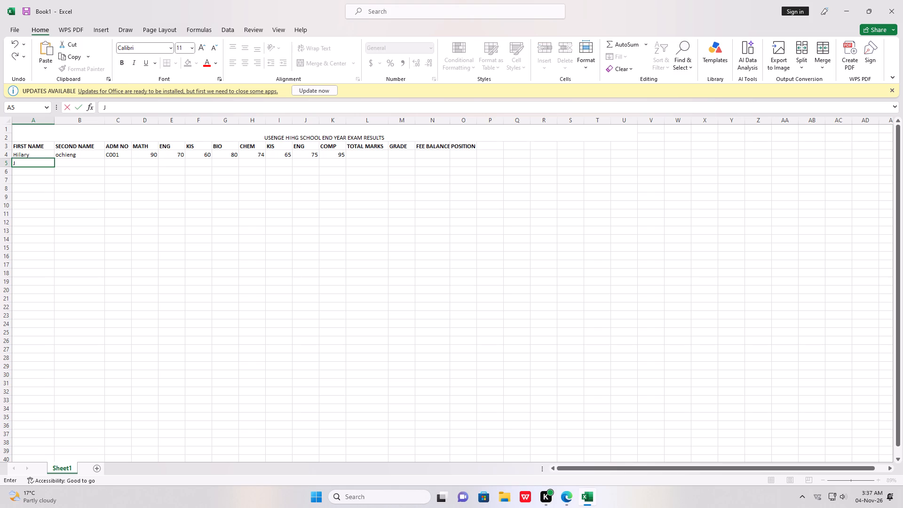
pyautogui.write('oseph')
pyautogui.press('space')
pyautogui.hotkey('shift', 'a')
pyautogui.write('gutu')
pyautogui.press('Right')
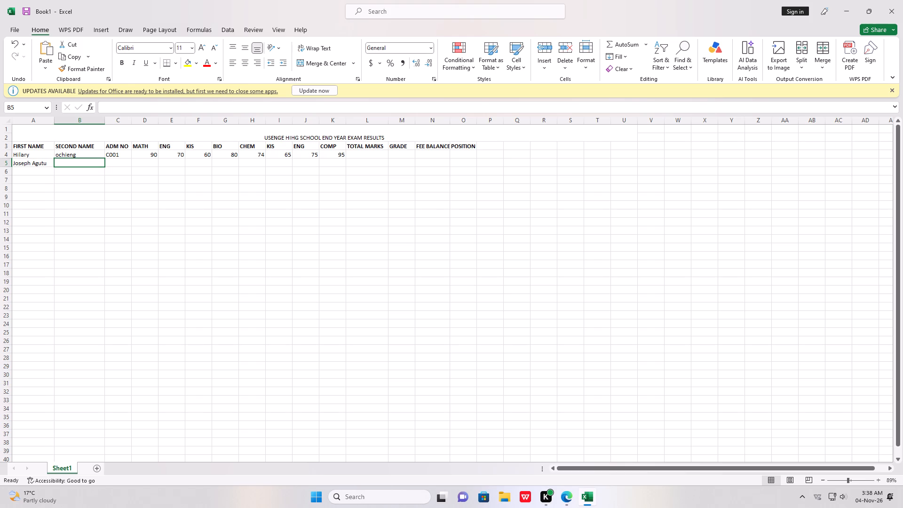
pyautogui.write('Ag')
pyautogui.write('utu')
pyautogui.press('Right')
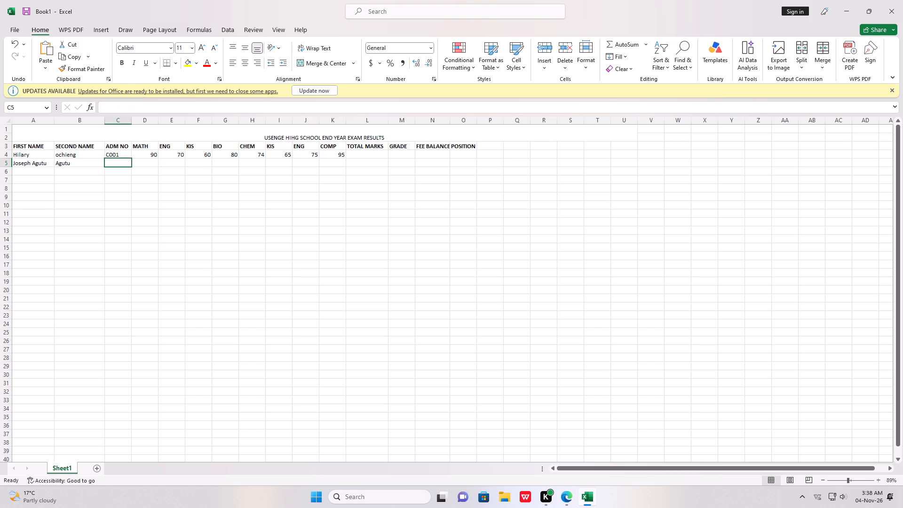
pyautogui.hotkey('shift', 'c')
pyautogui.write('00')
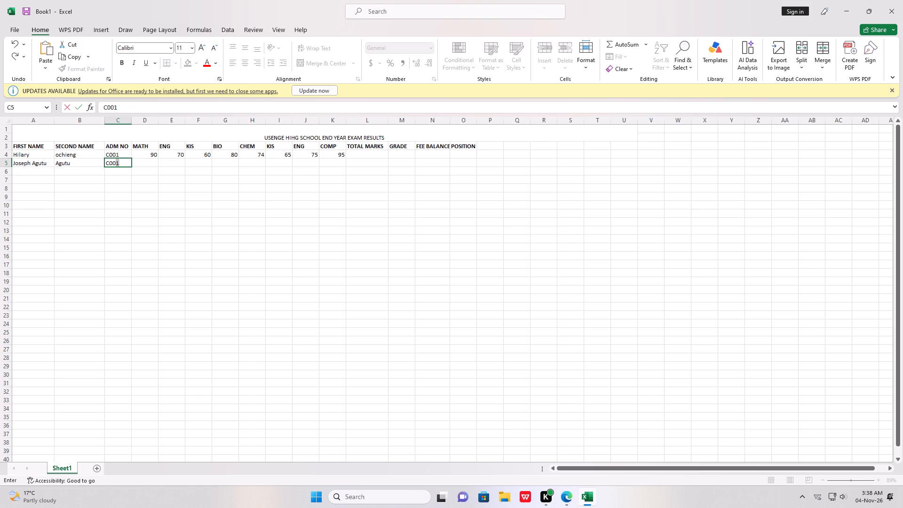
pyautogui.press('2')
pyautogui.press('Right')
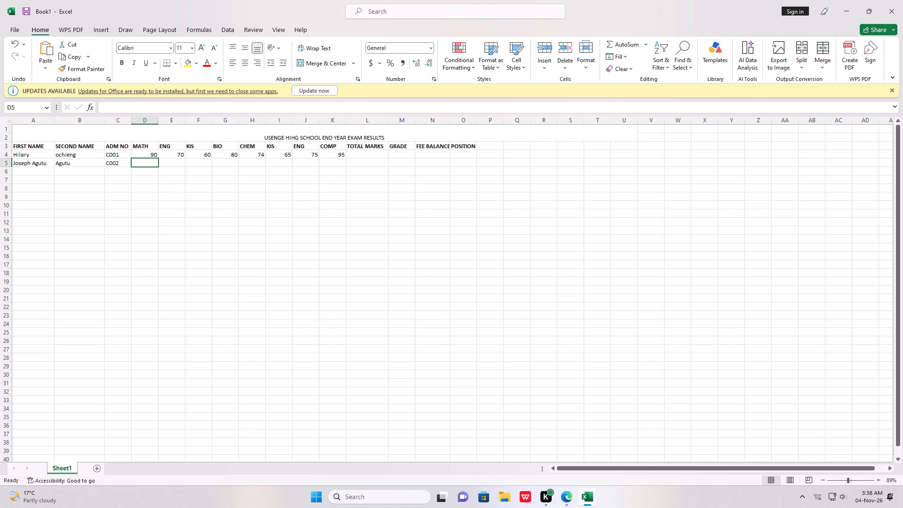
# Enter the second student's marks in D5 through G5: 80 for MATH, 40 for ENG, 90 for KIS and 58 for BIO.
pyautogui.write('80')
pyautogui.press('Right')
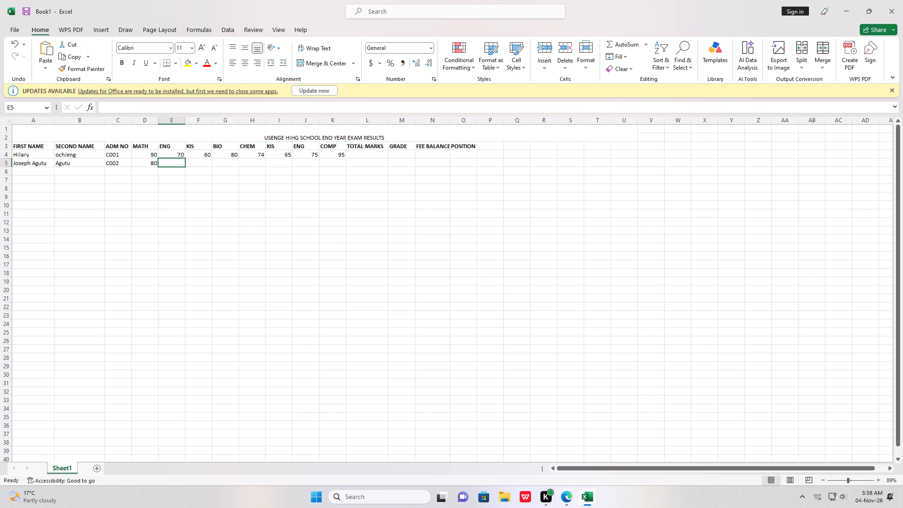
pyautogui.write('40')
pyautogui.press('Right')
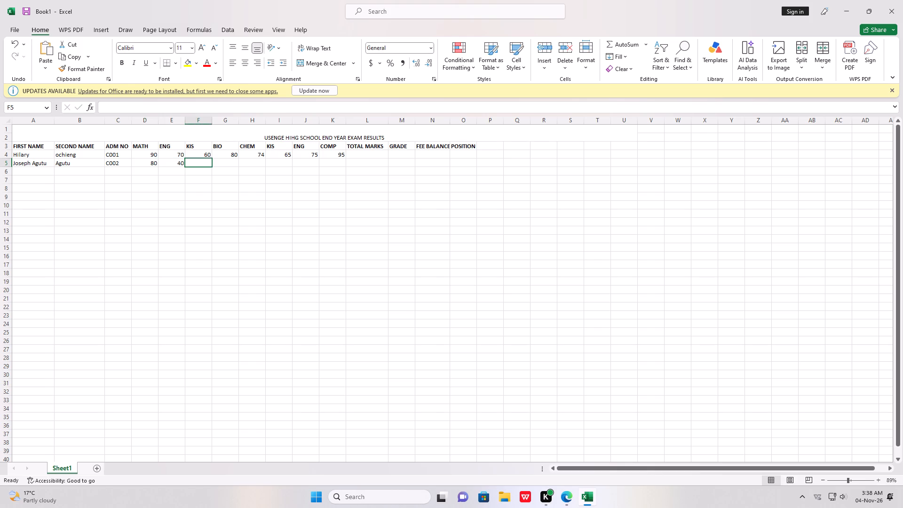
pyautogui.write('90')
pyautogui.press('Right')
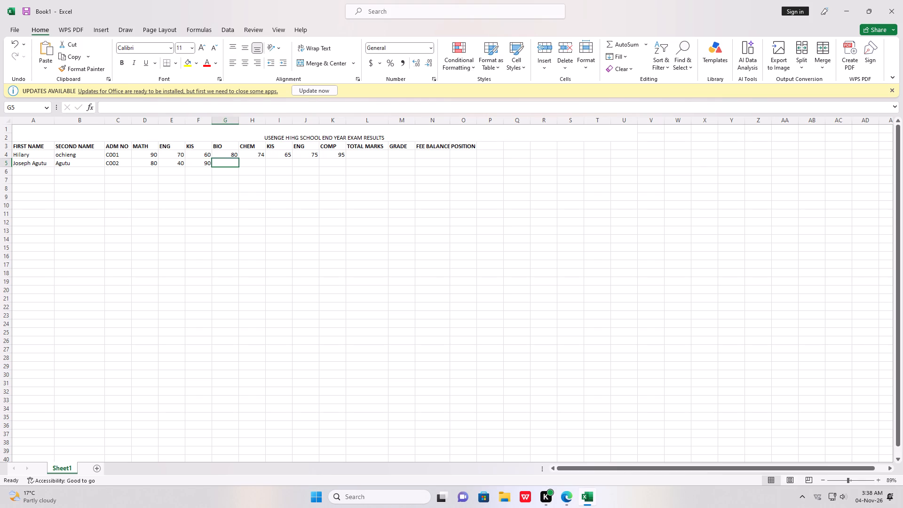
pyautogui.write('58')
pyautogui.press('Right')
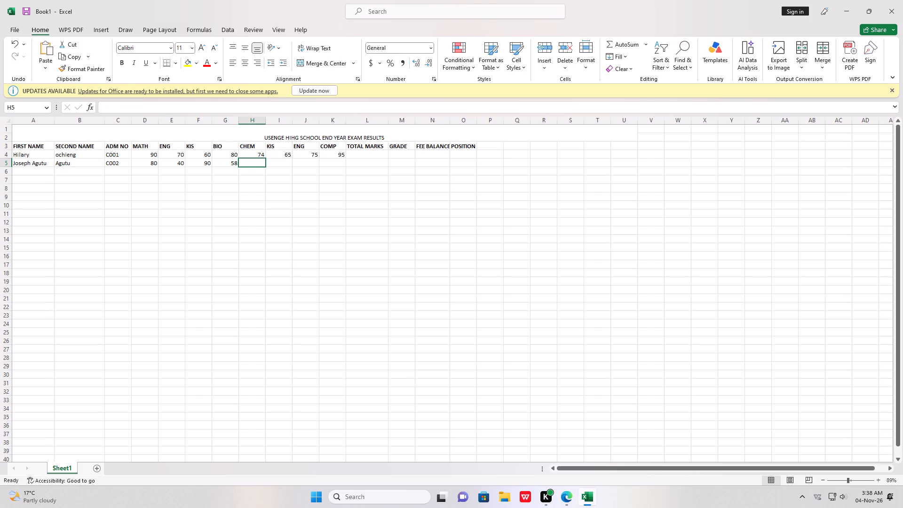
# Enter the second student's remaining marks in H5 through K5: 90 for CHEM, 68 for KIS, 75 for ENG and 90 for COMP.
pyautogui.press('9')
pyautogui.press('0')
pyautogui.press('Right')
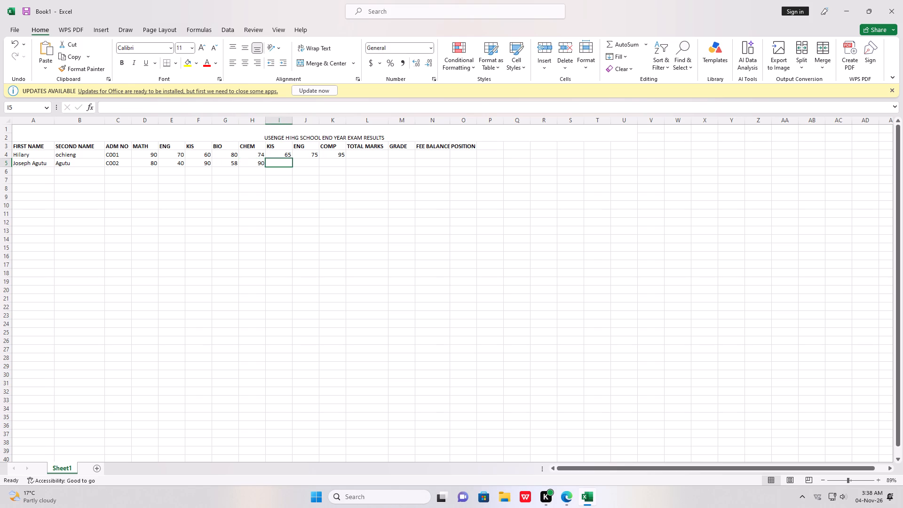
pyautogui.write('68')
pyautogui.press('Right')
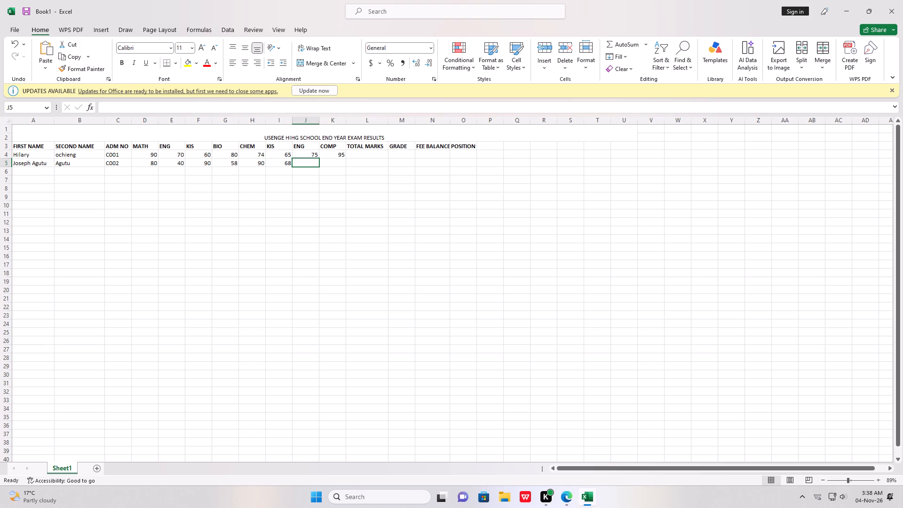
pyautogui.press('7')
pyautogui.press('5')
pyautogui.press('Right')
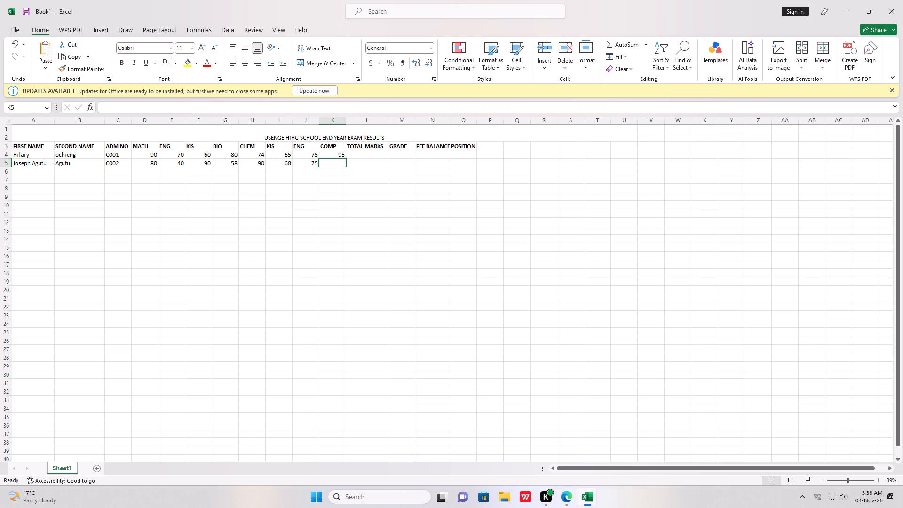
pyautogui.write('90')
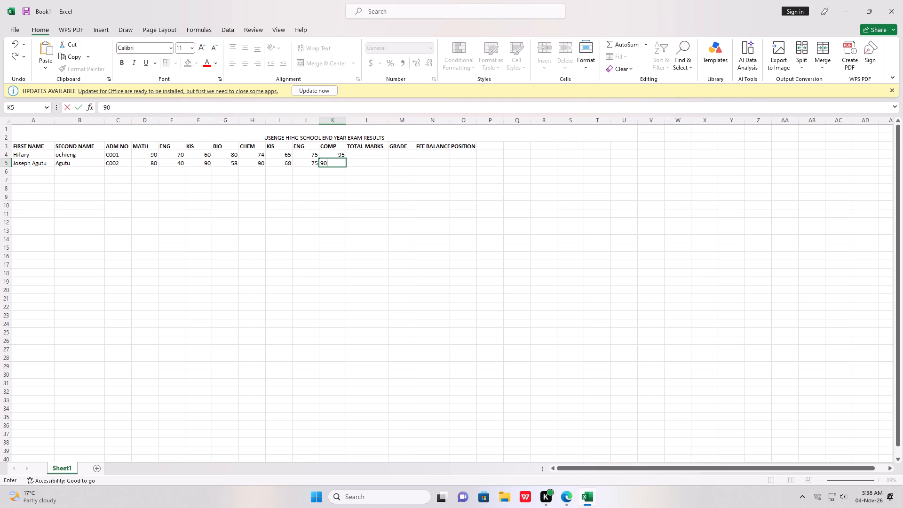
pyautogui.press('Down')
# Enter the third student's first name, second name and admission number in cells A6 through C6.
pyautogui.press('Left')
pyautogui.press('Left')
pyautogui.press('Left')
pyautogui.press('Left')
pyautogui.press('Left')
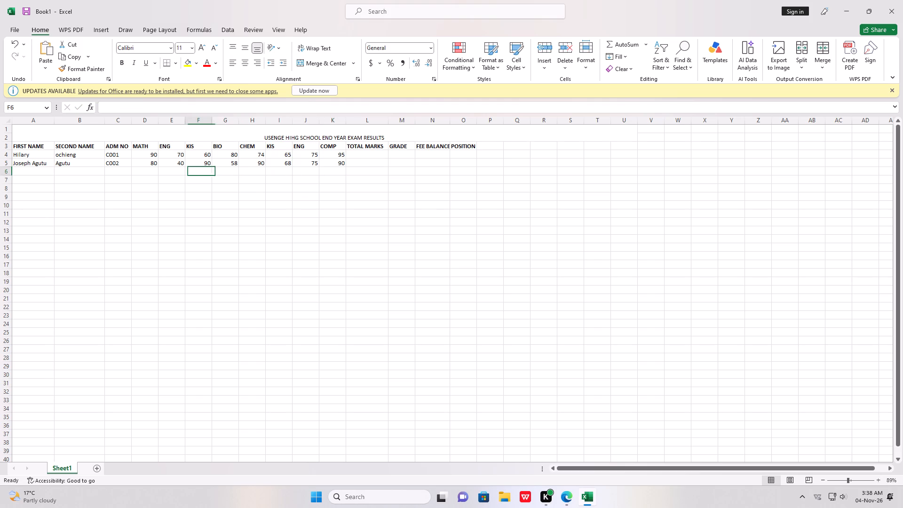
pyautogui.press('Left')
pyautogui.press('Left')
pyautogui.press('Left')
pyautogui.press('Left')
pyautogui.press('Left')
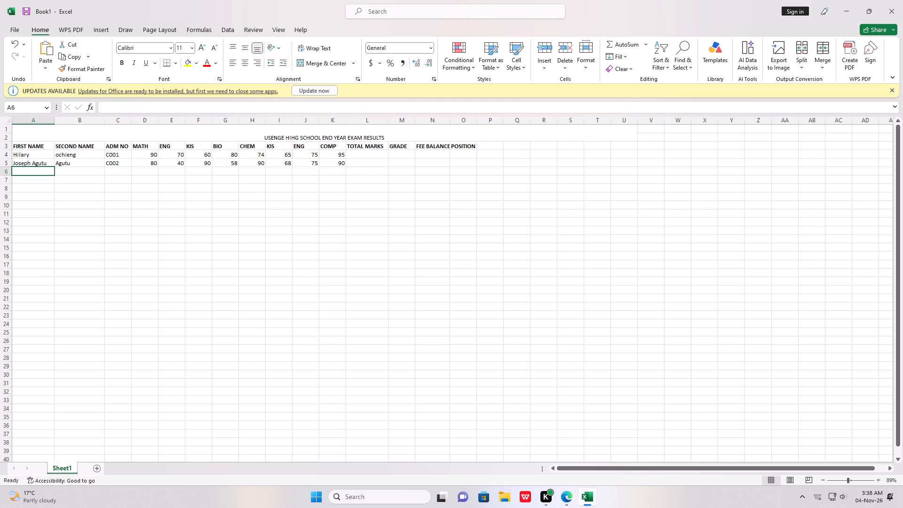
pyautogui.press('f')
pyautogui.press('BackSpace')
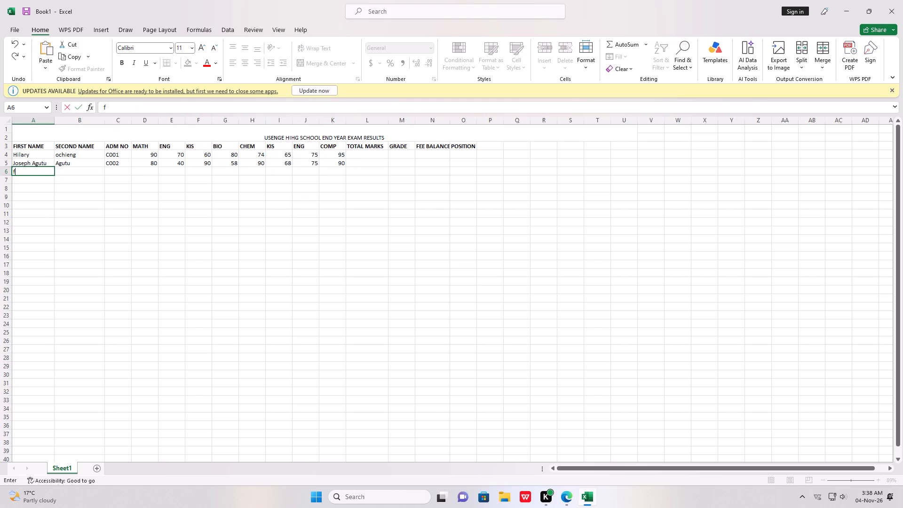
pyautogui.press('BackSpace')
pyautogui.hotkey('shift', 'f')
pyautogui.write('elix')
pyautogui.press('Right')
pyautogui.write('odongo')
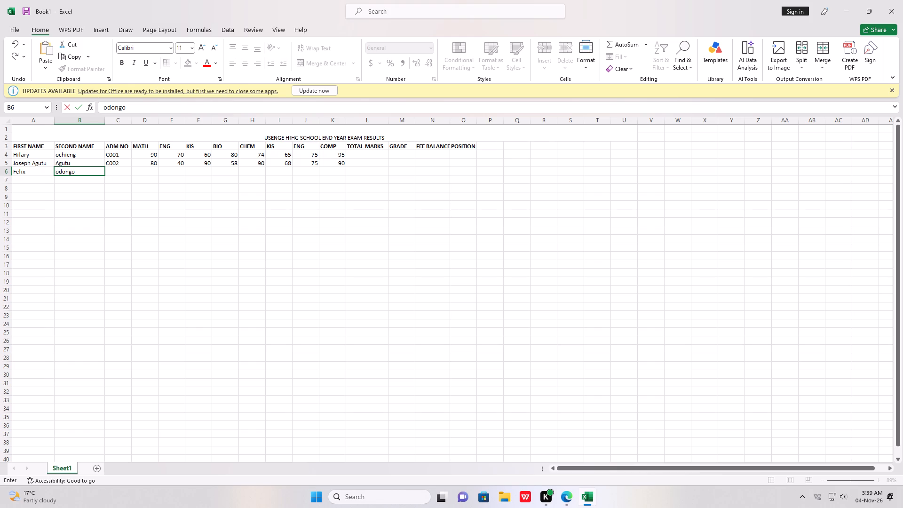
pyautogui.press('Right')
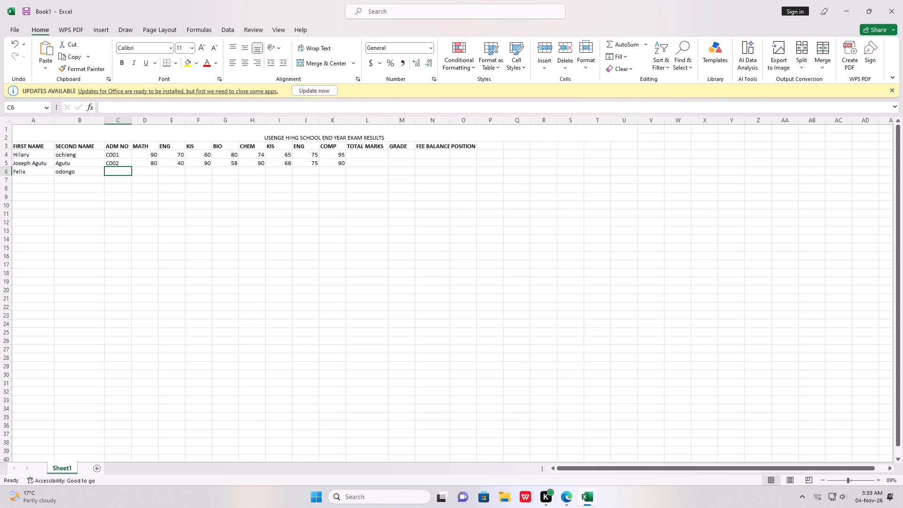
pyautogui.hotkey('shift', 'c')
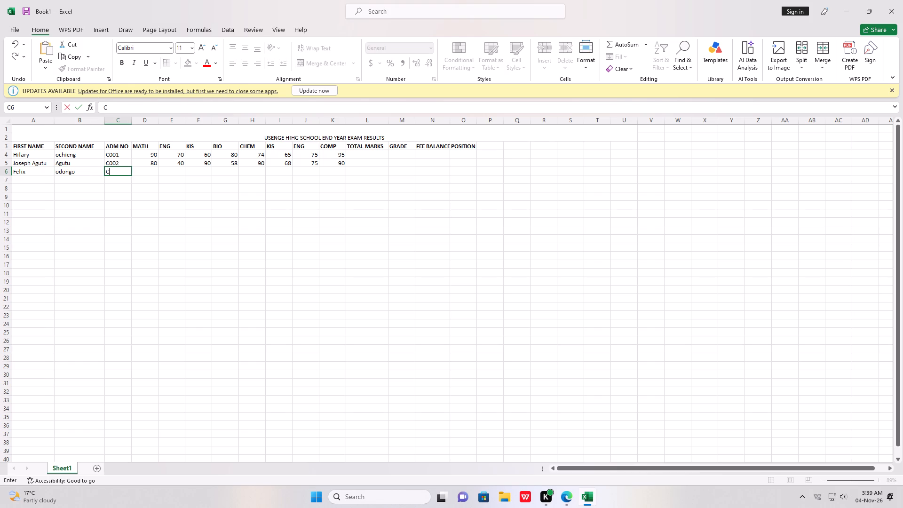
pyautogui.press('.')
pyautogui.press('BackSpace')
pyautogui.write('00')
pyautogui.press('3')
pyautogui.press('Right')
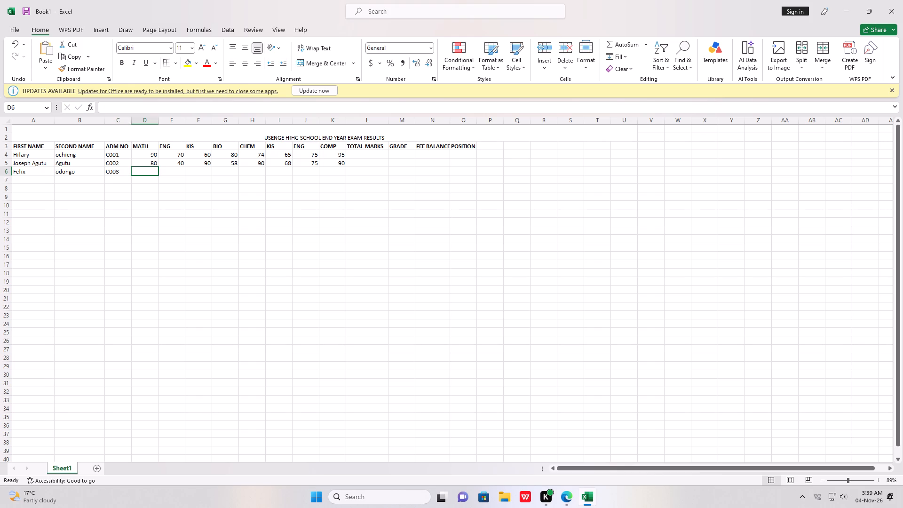
# Enter the third student's marks in D6 through G6: 70 for MATH, 90 for ENG, 50 for KIS and 70 for BIO.
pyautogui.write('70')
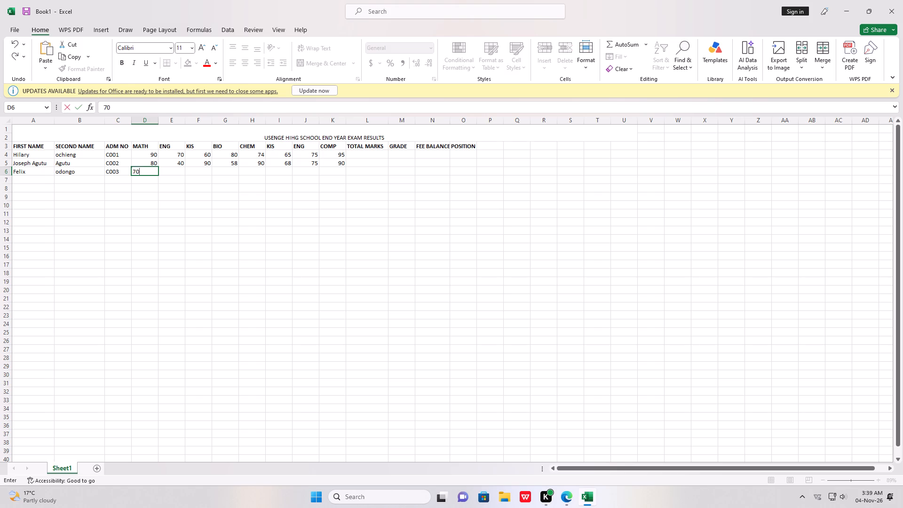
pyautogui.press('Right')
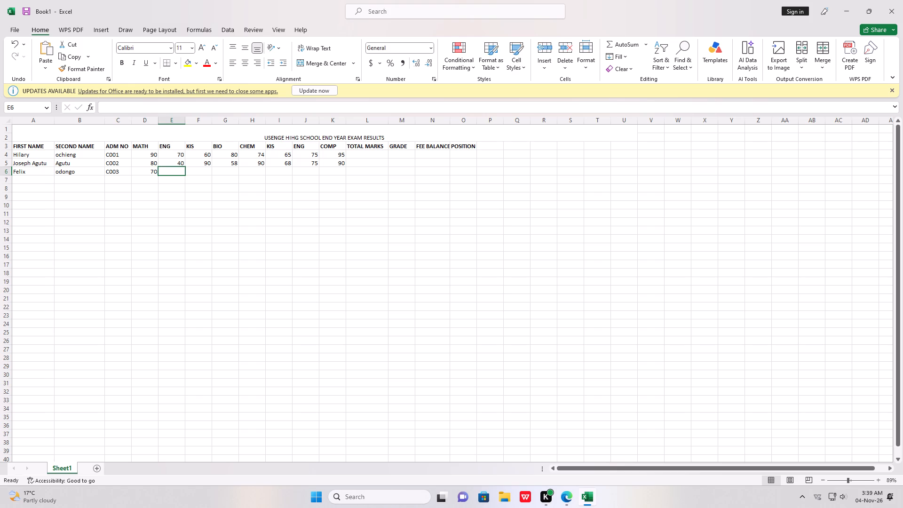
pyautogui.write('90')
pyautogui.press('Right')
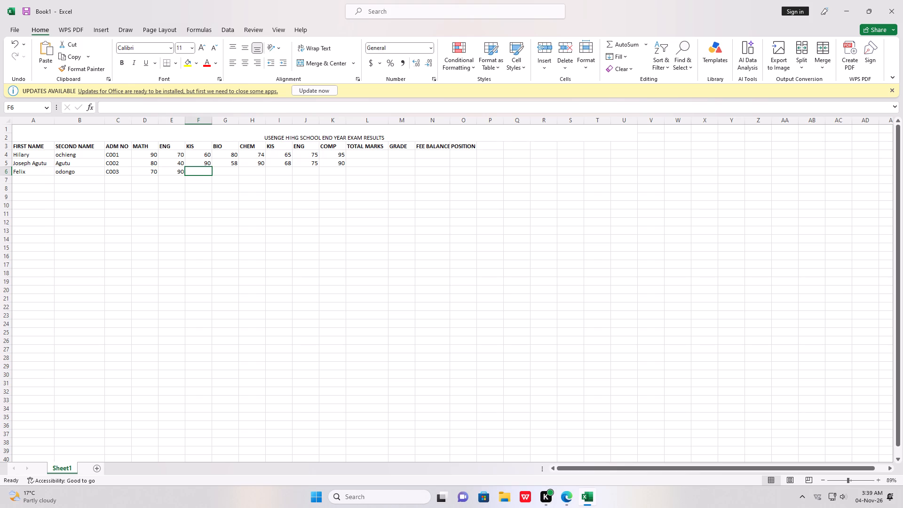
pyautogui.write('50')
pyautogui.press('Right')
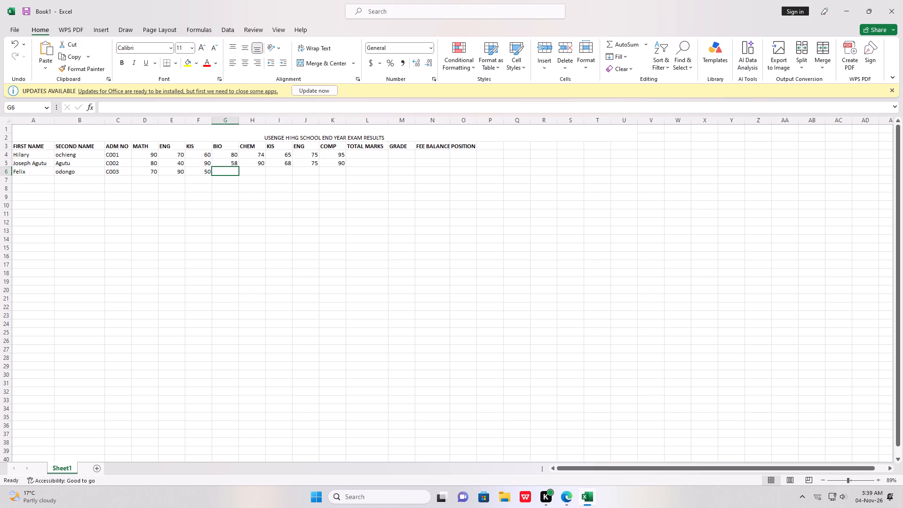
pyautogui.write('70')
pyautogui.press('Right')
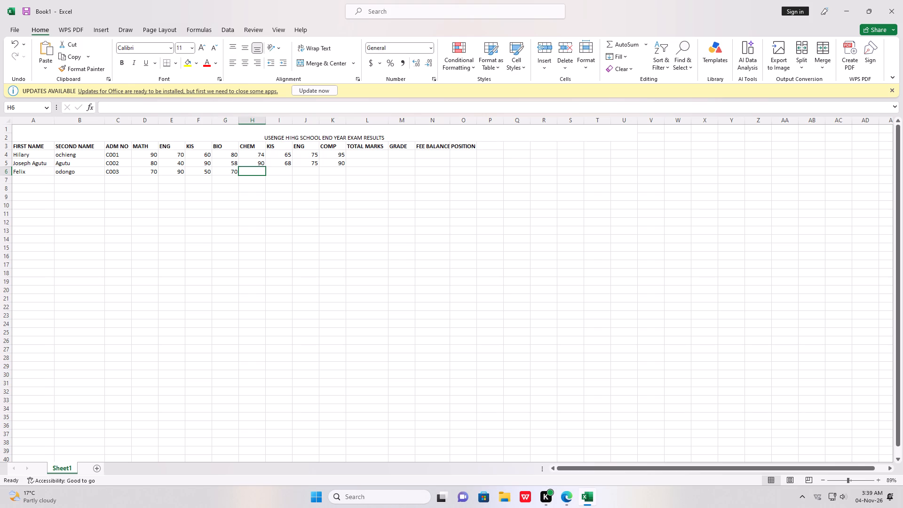
# Enter the third student's remaining marks in H6 through K6: 40 for CHEM, 75 for KIS, 45 for ENG and 80 for COMP.
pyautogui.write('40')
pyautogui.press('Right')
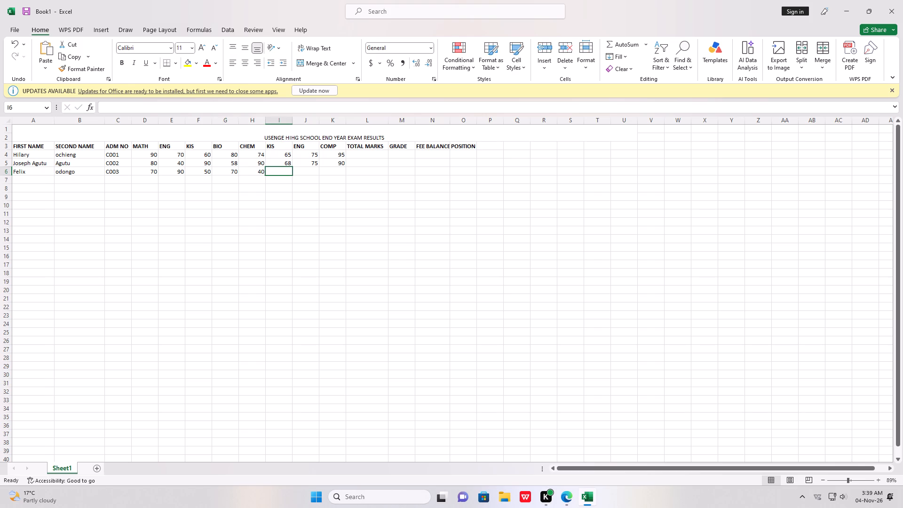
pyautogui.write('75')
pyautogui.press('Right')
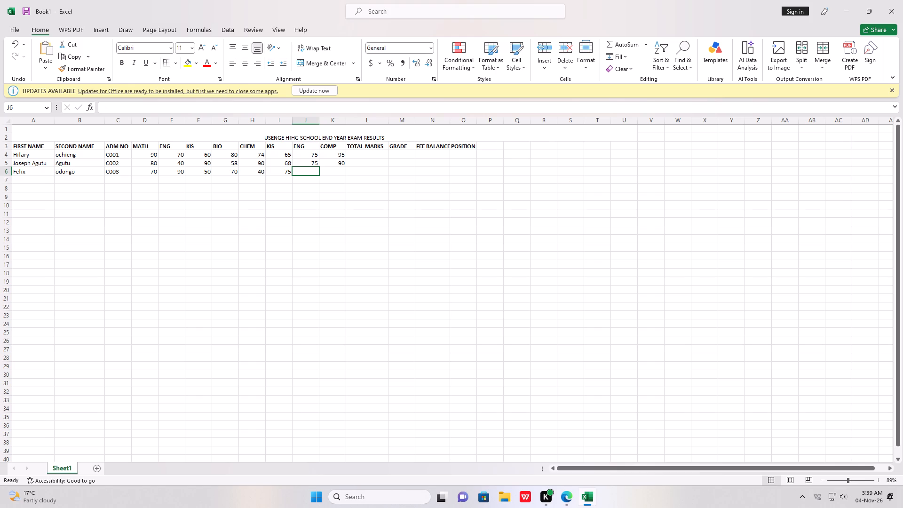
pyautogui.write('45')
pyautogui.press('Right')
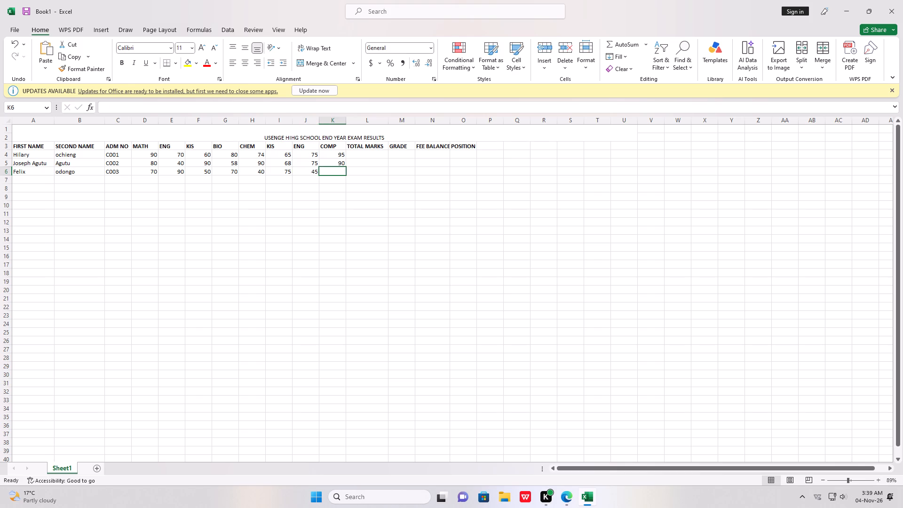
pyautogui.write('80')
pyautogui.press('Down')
# Enter the fourth student's first and second names together in cell A7 and the admission number in C7, leaving B7 empty.
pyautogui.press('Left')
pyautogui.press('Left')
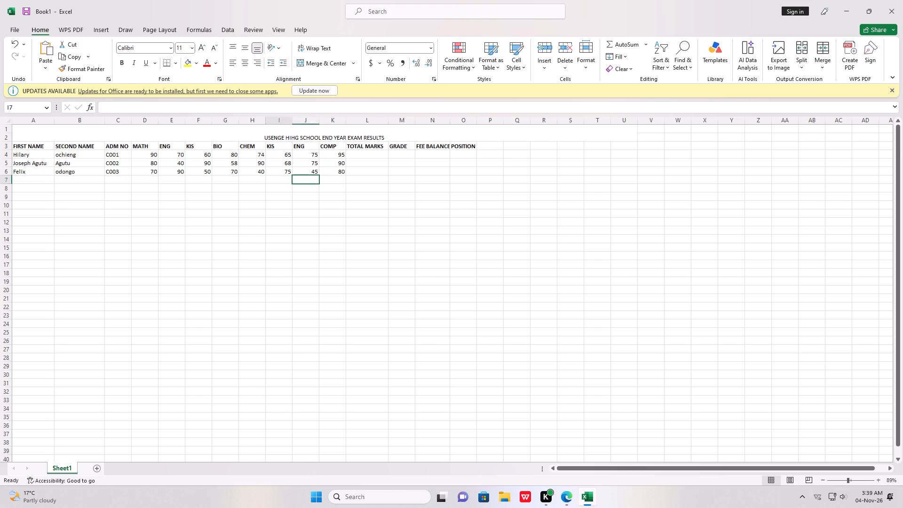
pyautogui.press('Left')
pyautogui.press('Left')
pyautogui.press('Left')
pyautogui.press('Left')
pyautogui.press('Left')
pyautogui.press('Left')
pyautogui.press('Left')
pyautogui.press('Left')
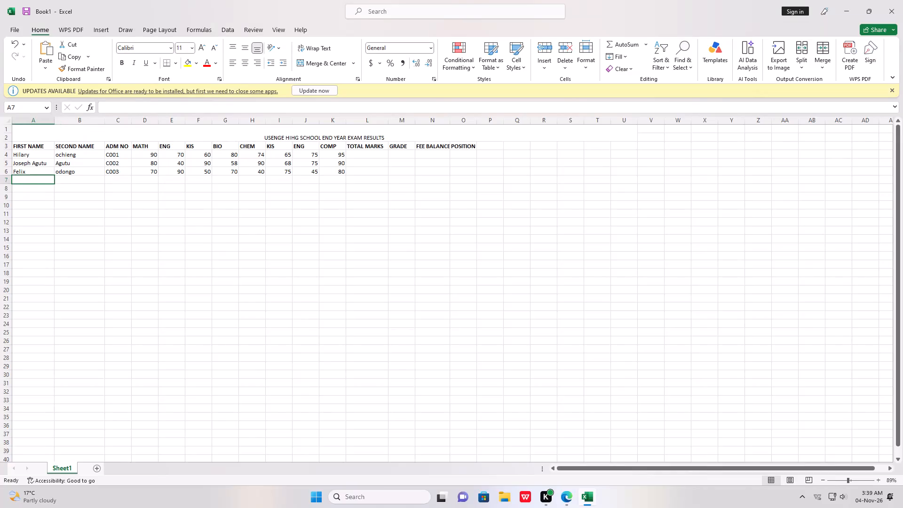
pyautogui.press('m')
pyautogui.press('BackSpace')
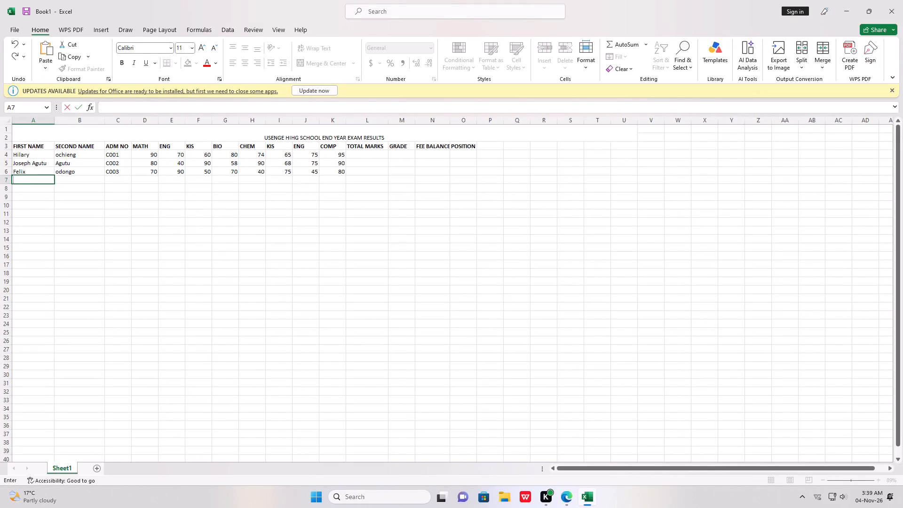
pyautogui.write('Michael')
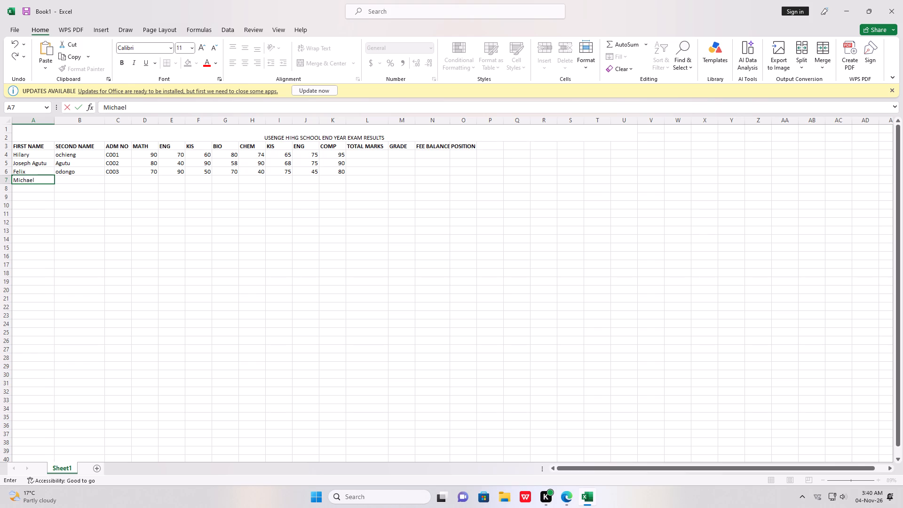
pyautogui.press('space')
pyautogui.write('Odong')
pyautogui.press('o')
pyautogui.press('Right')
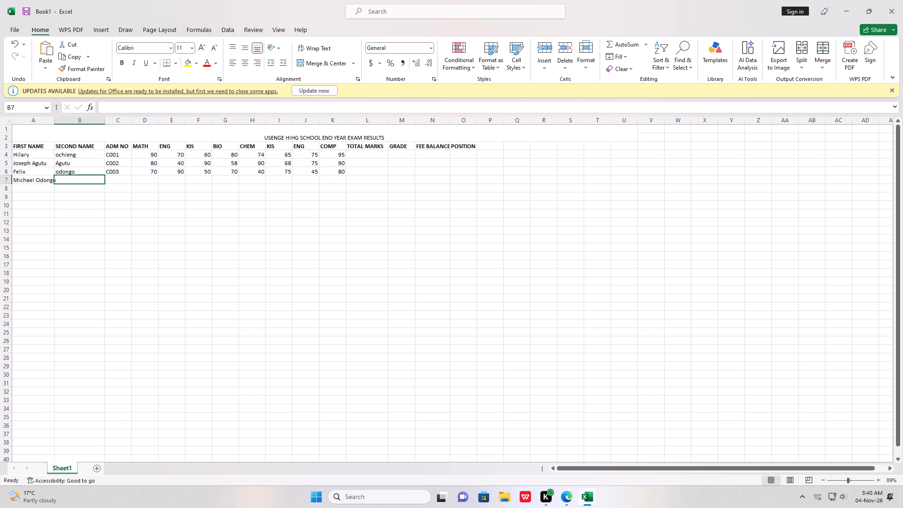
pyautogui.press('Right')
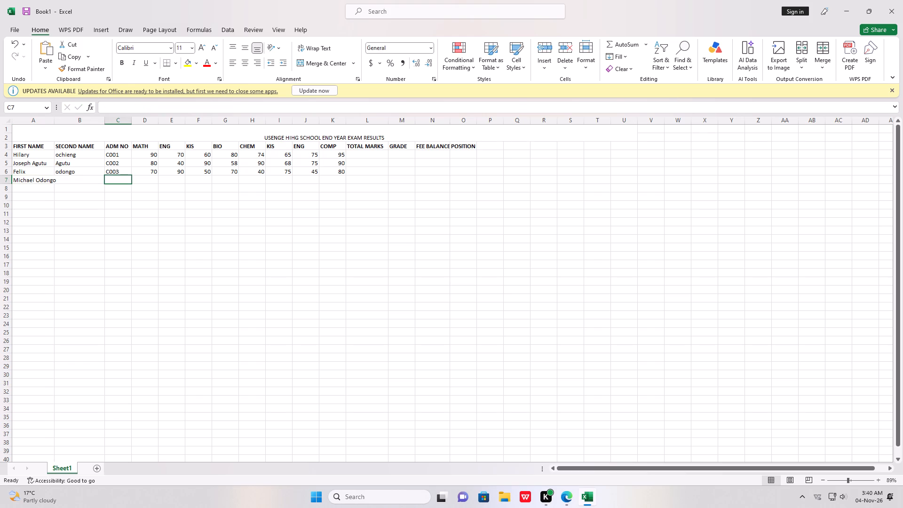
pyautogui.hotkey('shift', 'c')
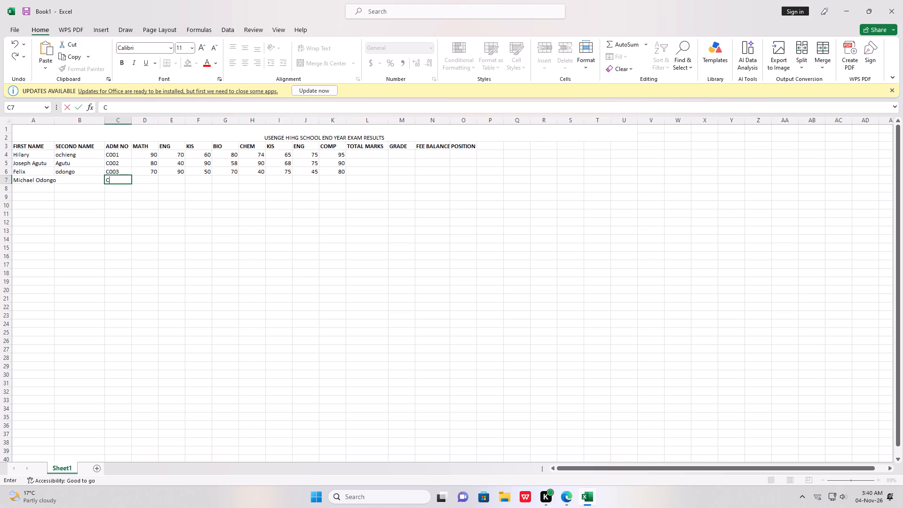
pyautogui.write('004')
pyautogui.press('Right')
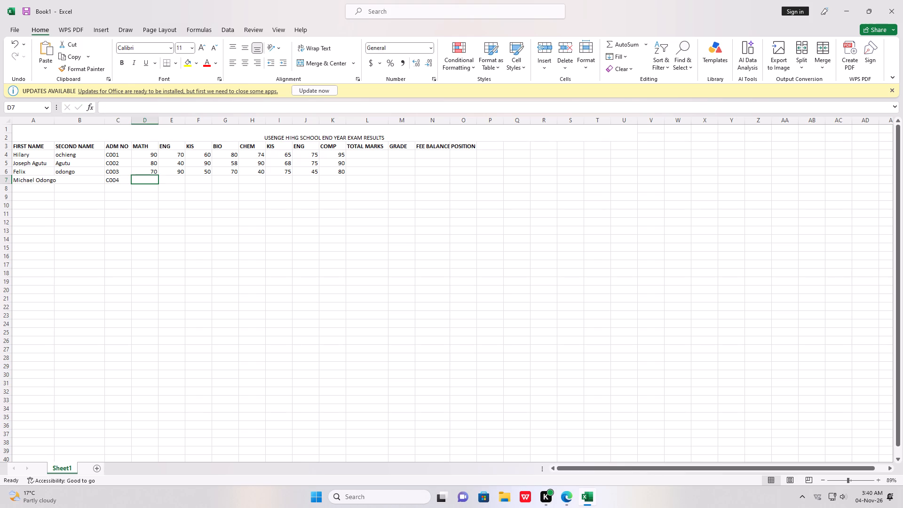
# Enter the fourth student's marks in D7 through G7: 90 for MATH, 45 for ENG, 40 for KIS and 50 for BIO.
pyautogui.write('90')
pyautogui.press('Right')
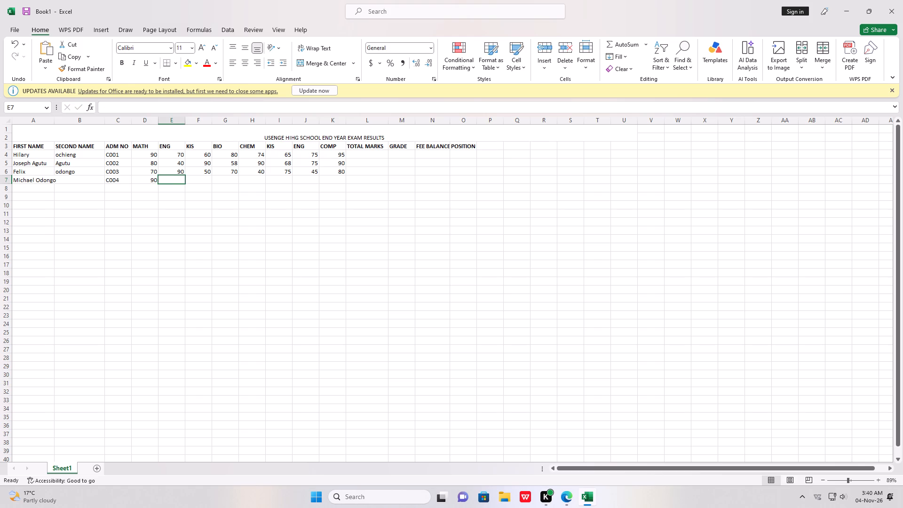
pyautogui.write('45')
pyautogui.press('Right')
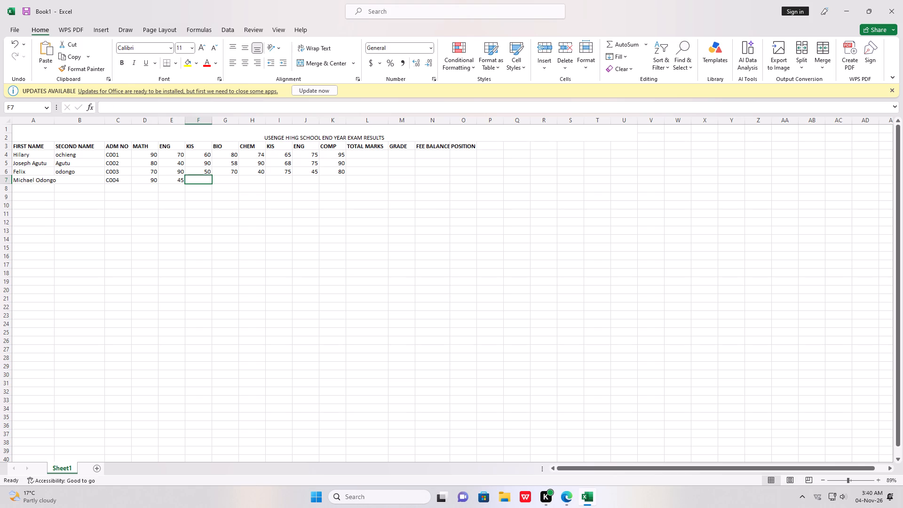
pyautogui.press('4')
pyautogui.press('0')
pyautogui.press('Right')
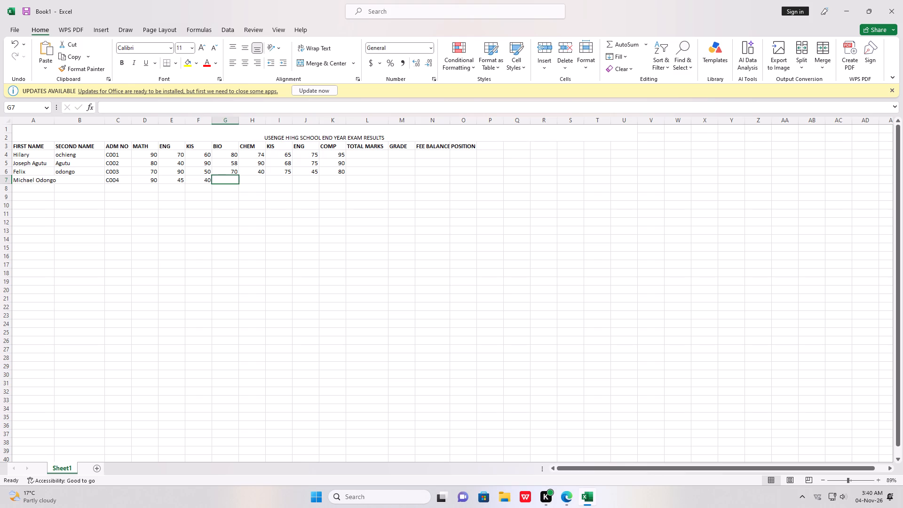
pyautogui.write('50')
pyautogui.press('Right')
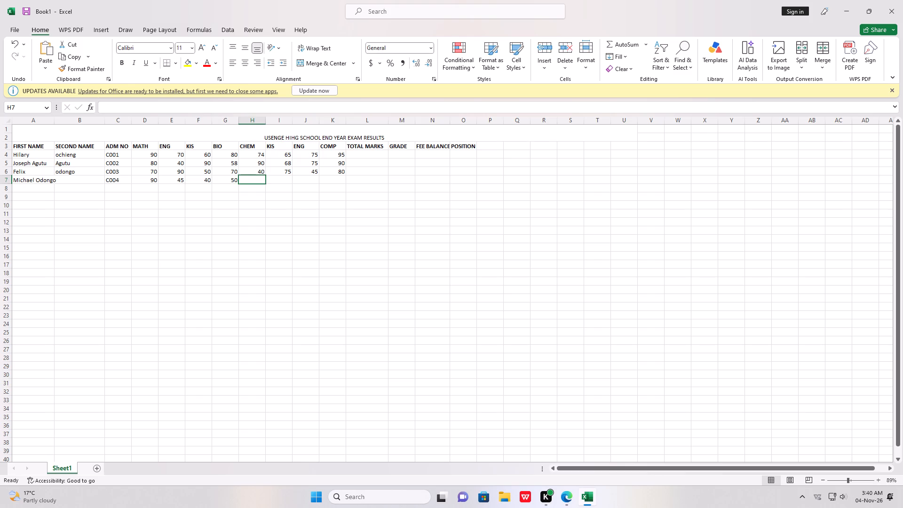
# Enter the fourth student's remaining marks in H7 through K7: 12 for CHEM, 58 for KIS, 45 for ENG and 65 for COMP.
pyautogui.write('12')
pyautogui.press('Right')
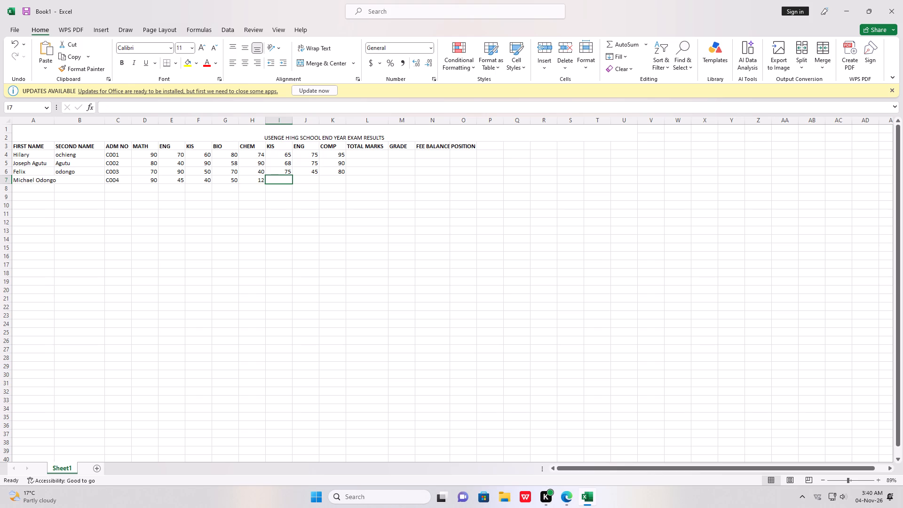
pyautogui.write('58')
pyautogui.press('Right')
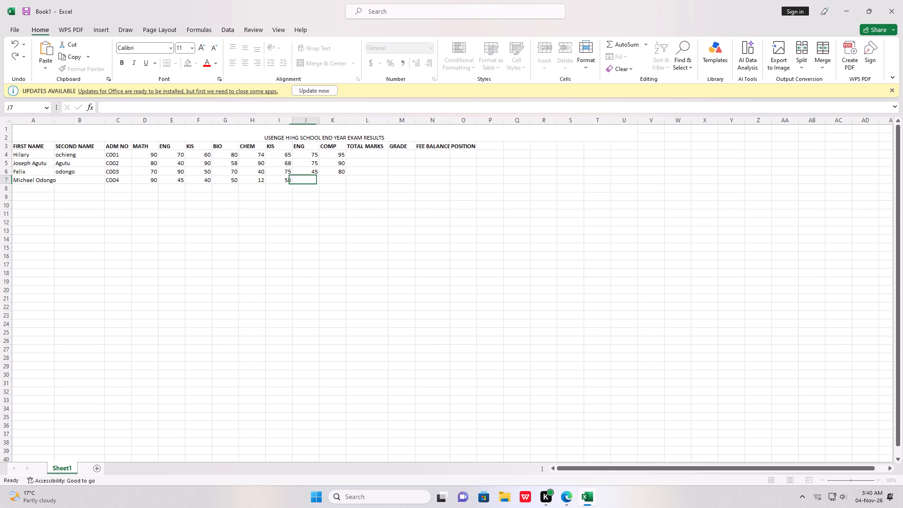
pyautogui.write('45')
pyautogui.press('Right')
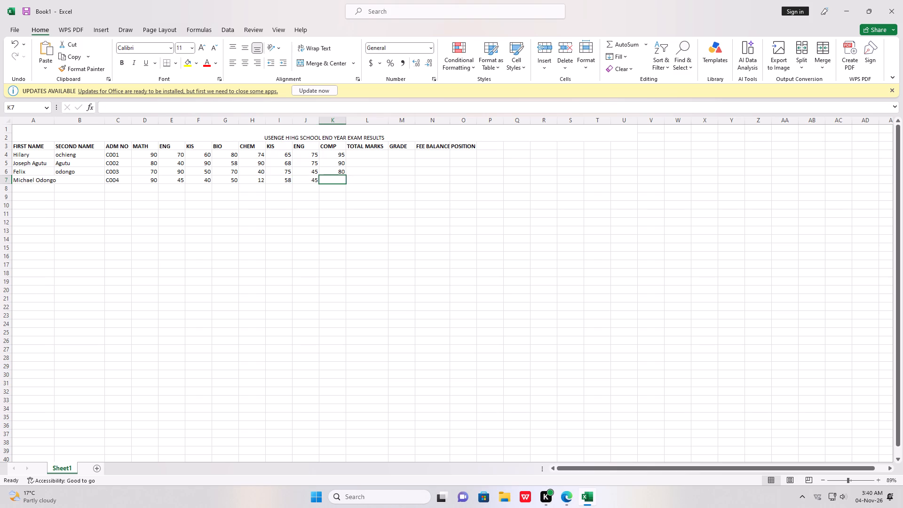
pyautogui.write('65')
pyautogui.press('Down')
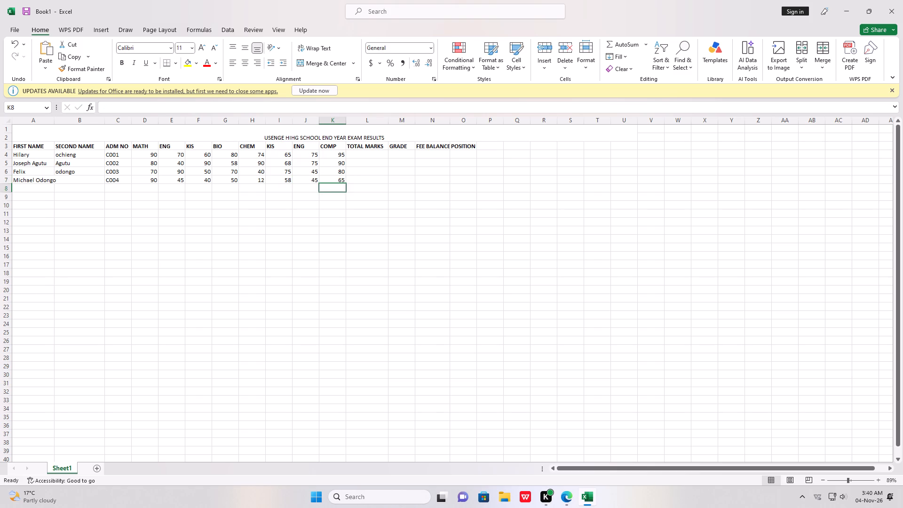
# Enter the fifth student's first name, second name and admission number in cells A8 through C8.
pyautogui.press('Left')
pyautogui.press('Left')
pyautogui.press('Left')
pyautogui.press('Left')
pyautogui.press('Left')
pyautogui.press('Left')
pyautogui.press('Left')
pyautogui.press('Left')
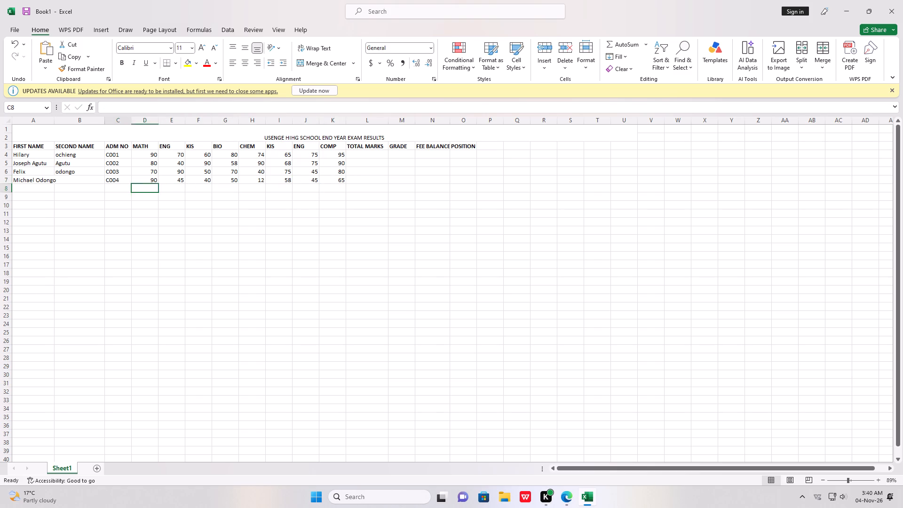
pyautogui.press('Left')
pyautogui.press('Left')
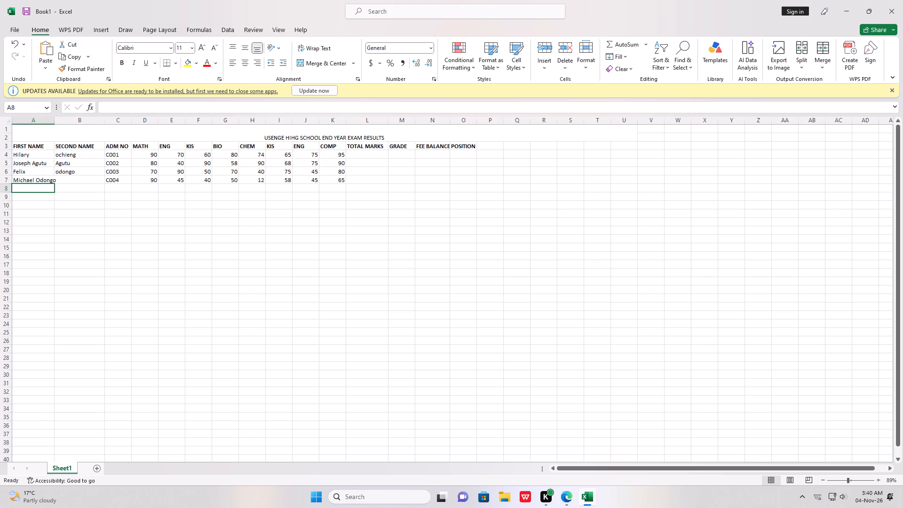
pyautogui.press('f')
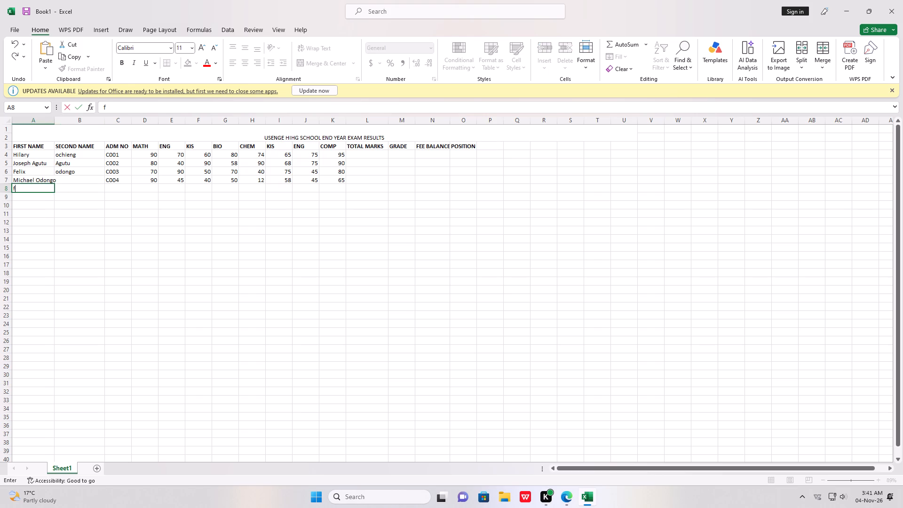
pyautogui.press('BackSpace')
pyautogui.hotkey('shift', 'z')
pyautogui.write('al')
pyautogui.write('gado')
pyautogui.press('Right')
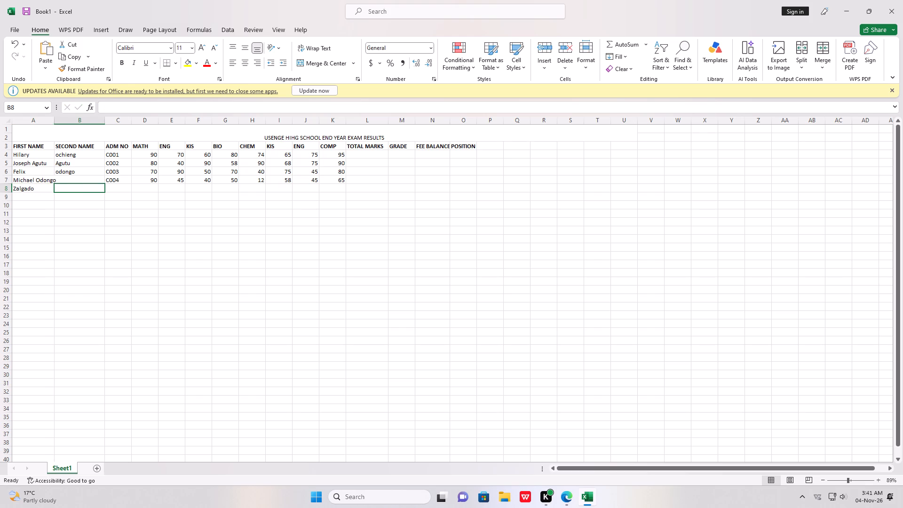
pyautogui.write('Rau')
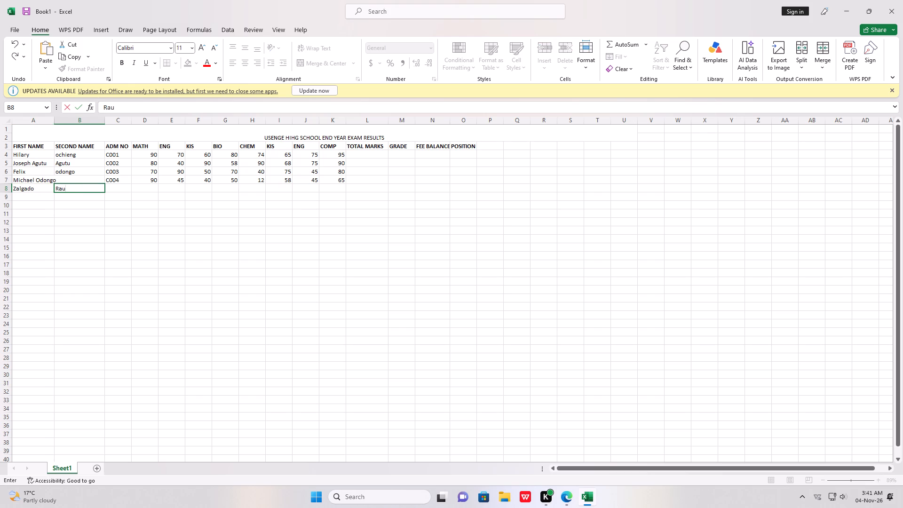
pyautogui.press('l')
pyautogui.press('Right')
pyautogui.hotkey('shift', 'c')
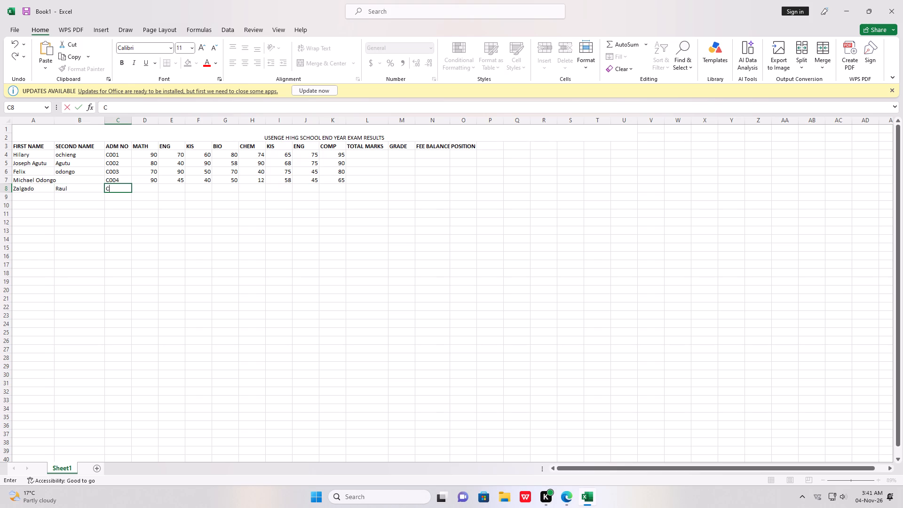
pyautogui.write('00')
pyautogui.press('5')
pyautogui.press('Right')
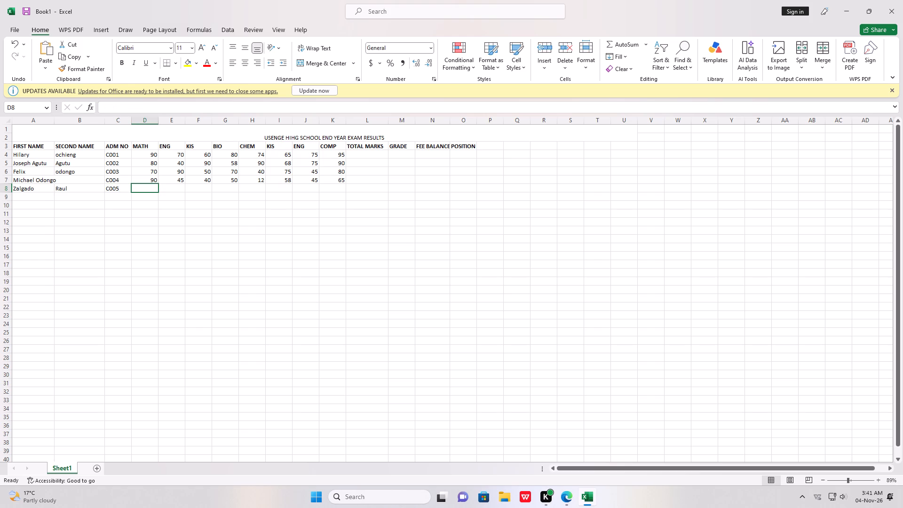
# Enter the fifth student's marks in D8 through G8: 56 for MATH, 30 for ENG, 45 for KIS and 74 for BIO.
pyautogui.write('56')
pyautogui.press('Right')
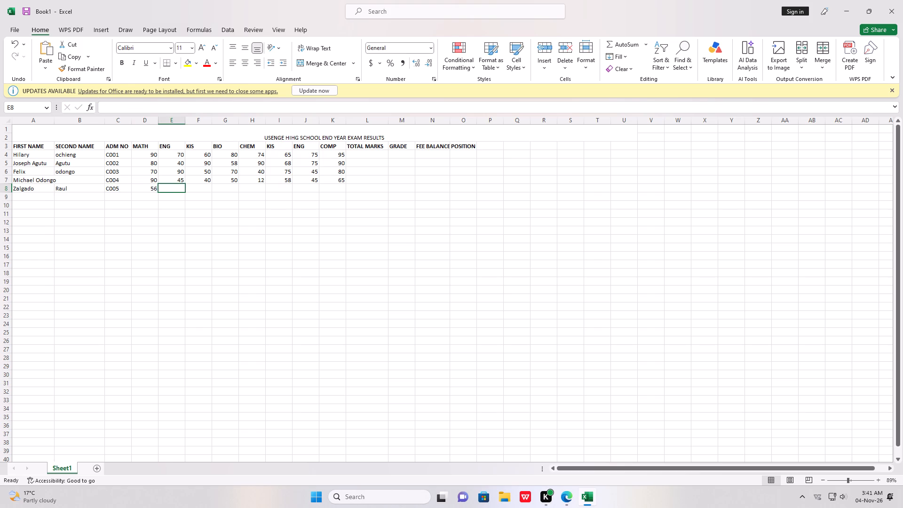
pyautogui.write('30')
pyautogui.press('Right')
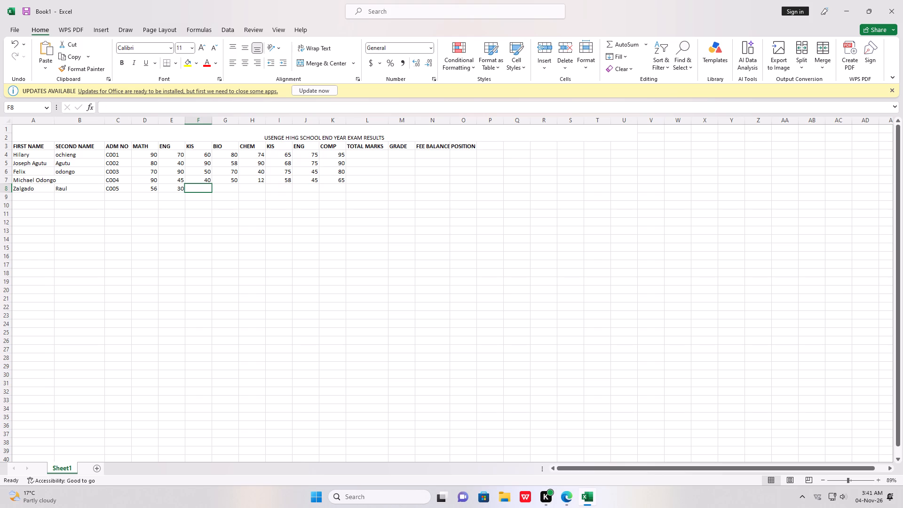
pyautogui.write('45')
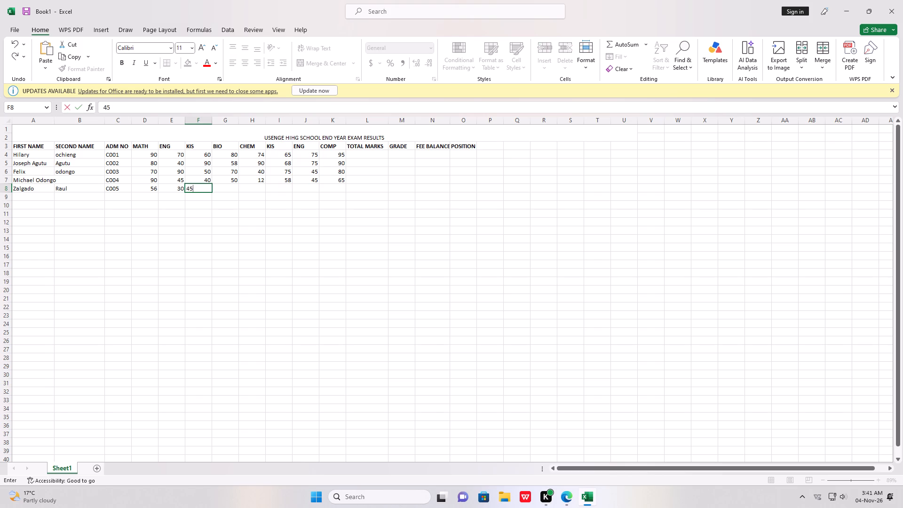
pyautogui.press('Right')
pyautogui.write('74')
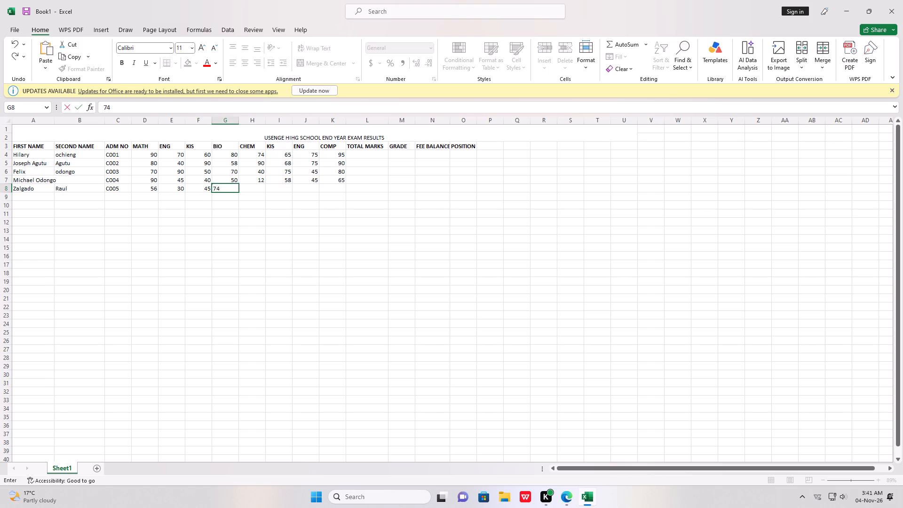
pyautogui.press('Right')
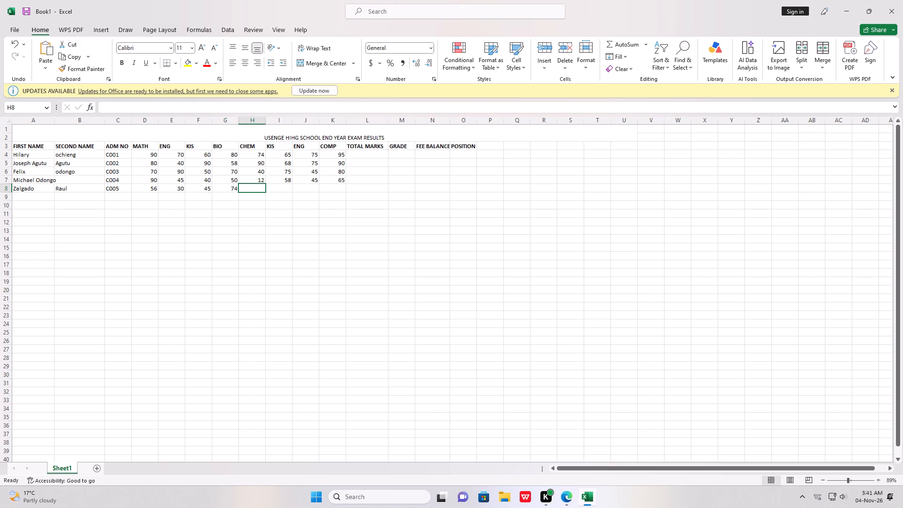
# Enter the fifth student's remaining marks in H8 through K8: 47 for CHEM, 52 for KIS, 74 for ENG and 56 for COMP.
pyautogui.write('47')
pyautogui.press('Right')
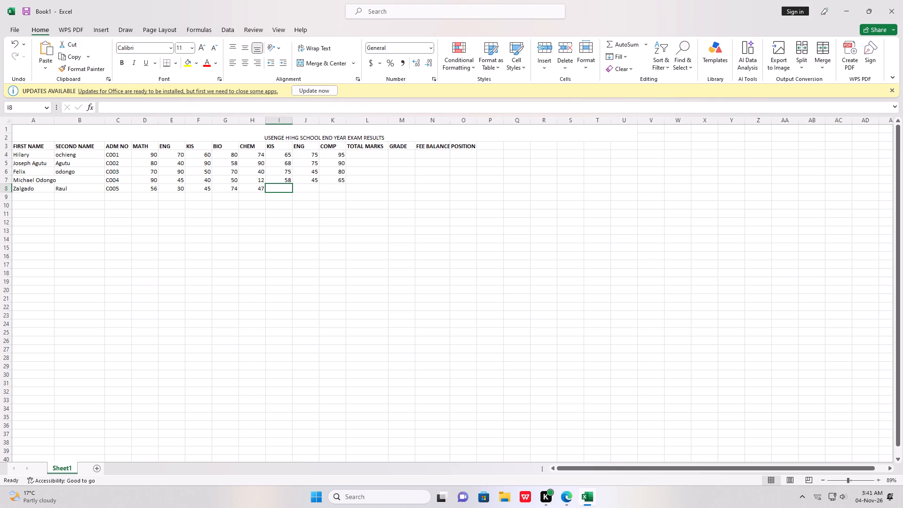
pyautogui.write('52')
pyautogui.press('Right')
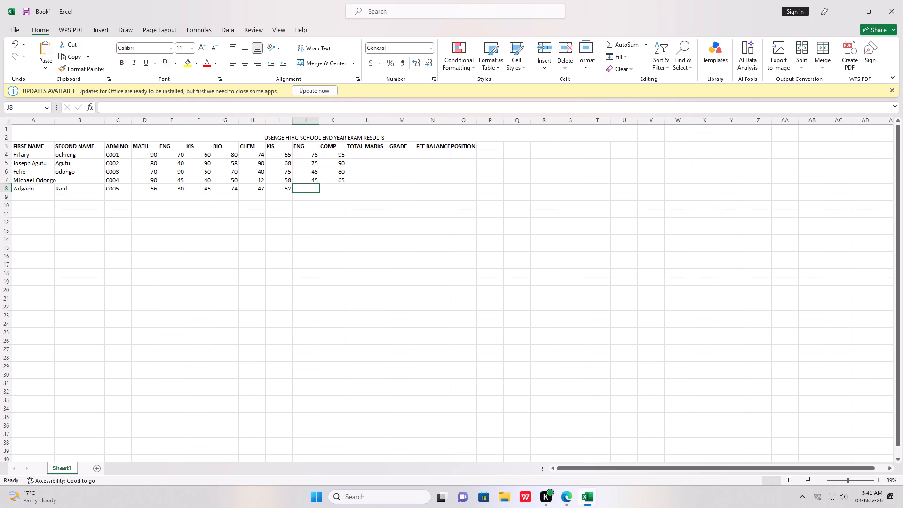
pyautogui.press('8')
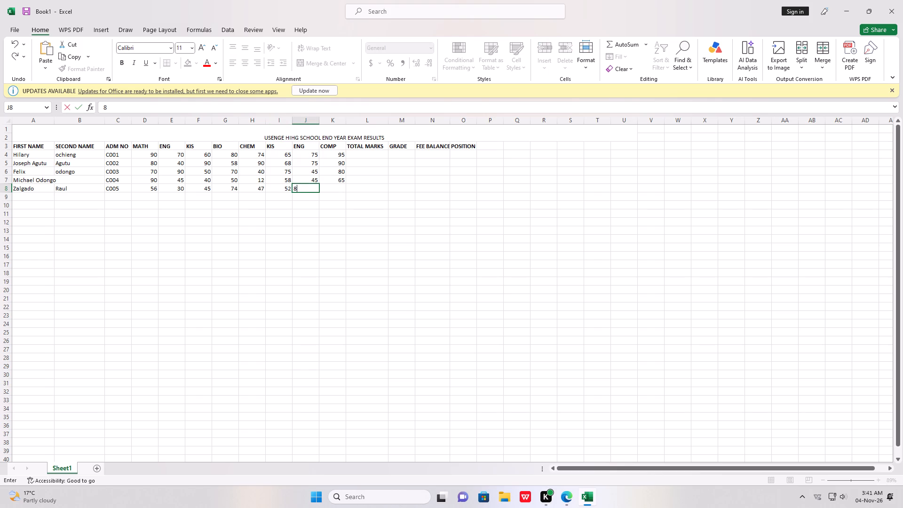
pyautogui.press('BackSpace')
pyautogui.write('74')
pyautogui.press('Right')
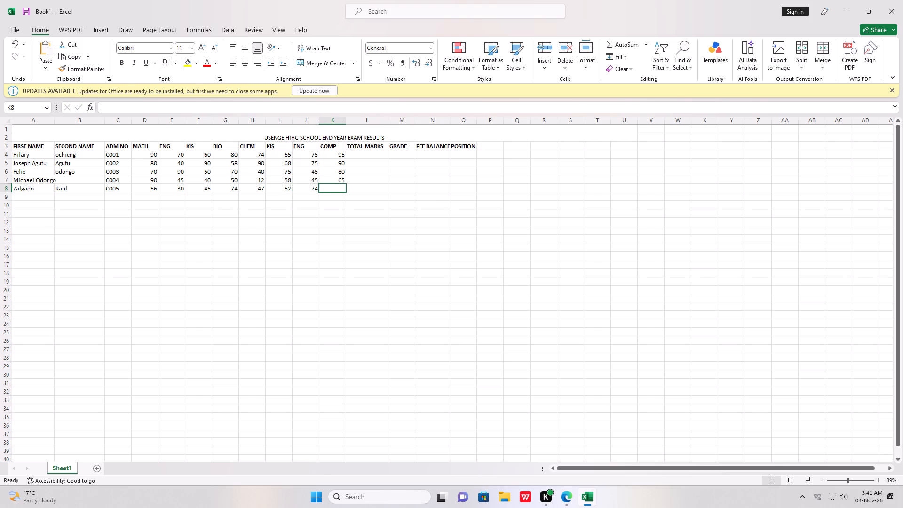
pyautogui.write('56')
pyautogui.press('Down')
# Enter the sixth student's first name in cell A9 and second name in cell B9.
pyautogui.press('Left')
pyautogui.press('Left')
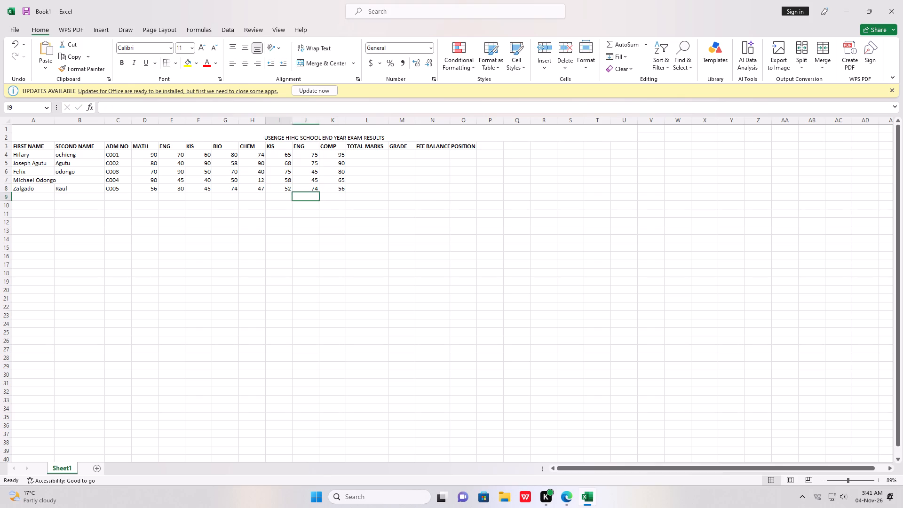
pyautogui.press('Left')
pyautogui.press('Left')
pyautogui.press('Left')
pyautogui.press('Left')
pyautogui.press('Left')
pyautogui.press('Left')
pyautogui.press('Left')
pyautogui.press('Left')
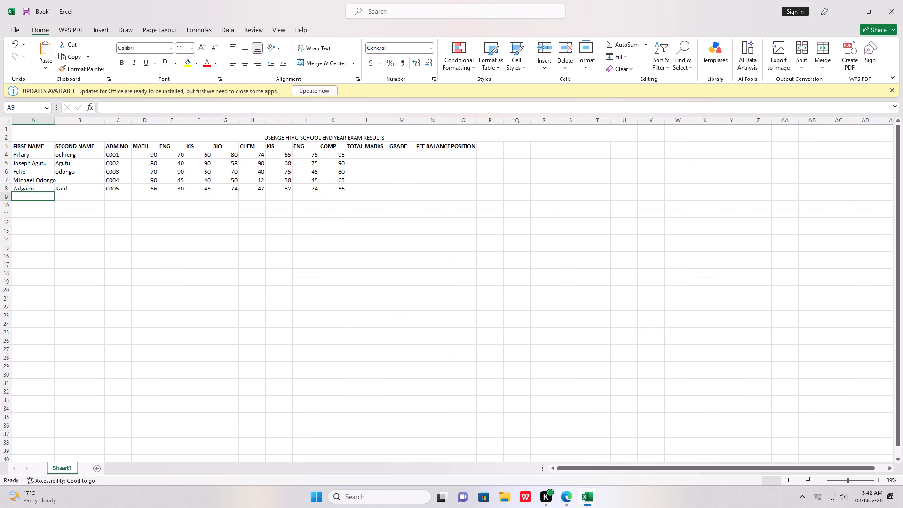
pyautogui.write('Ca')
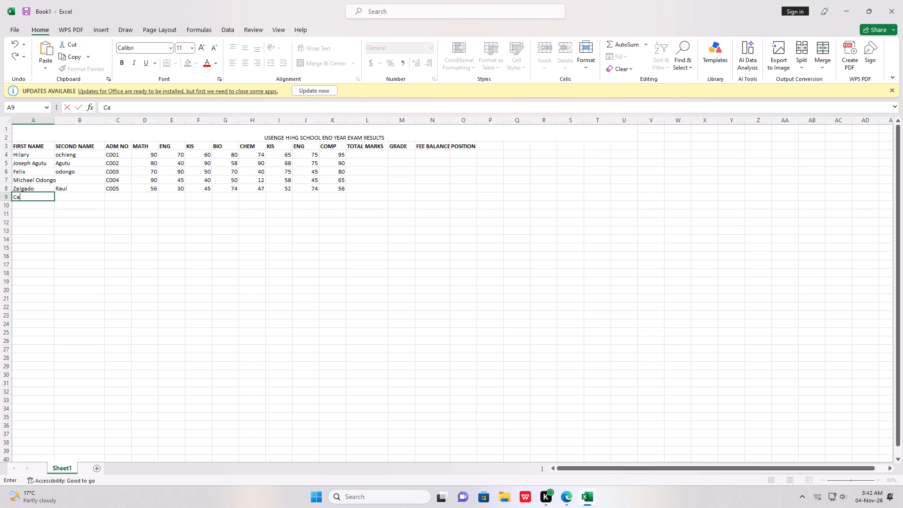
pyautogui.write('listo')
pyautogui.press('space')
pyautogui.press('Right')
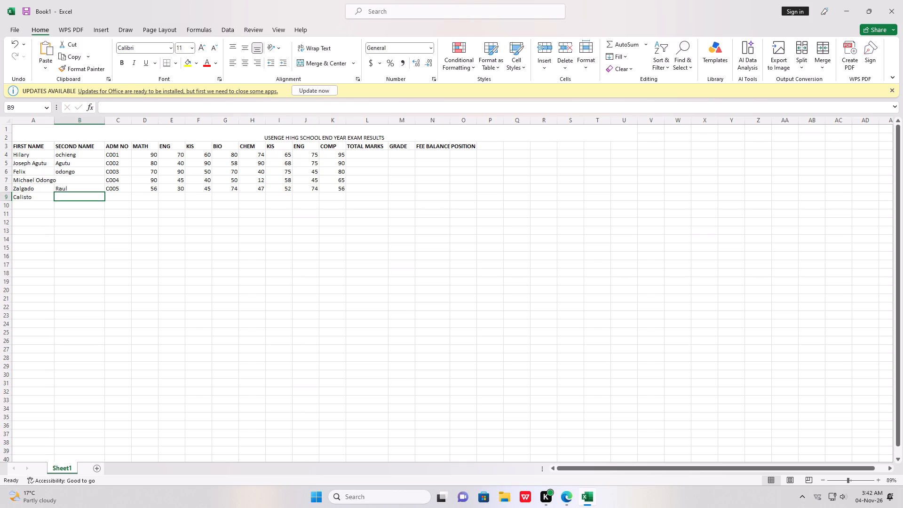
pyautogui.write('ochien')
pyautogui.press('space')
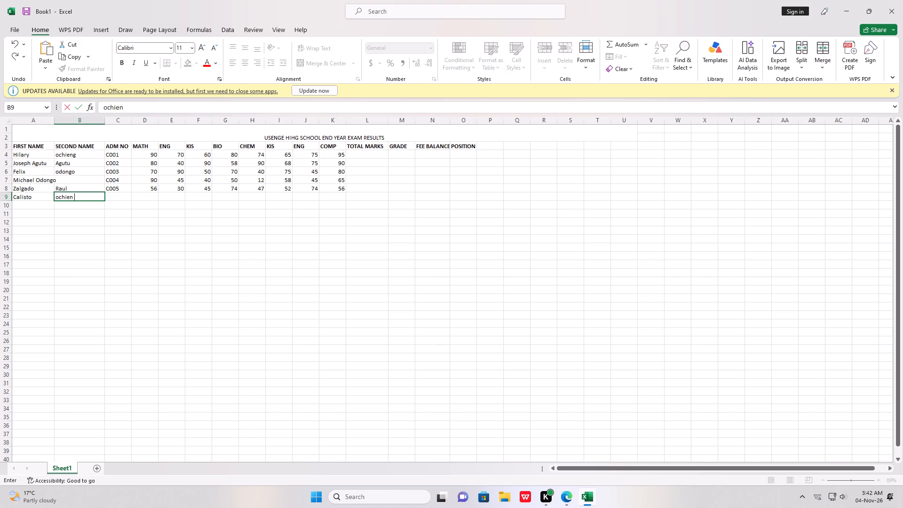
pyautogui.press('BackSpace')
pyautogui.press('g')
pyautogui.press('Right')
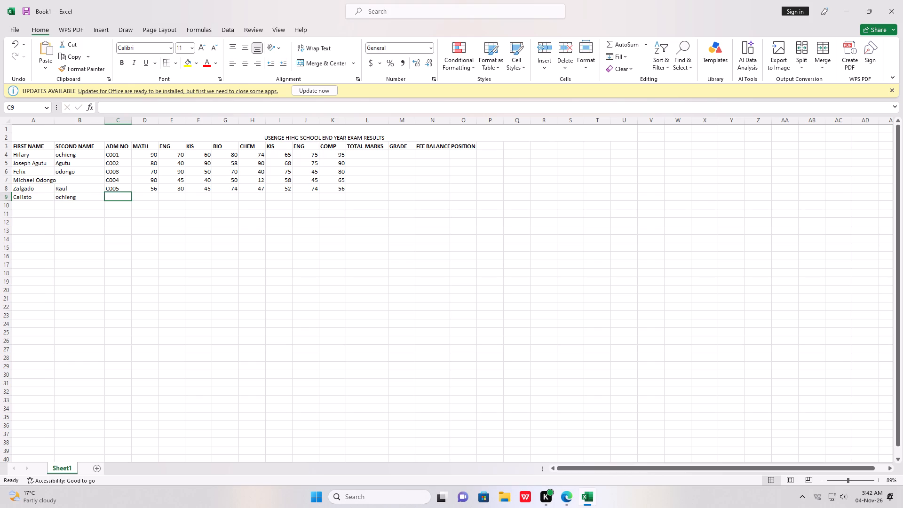
# Enter the sixth student's admission number in cell C9, continuing the numbering sequence of the rows above.
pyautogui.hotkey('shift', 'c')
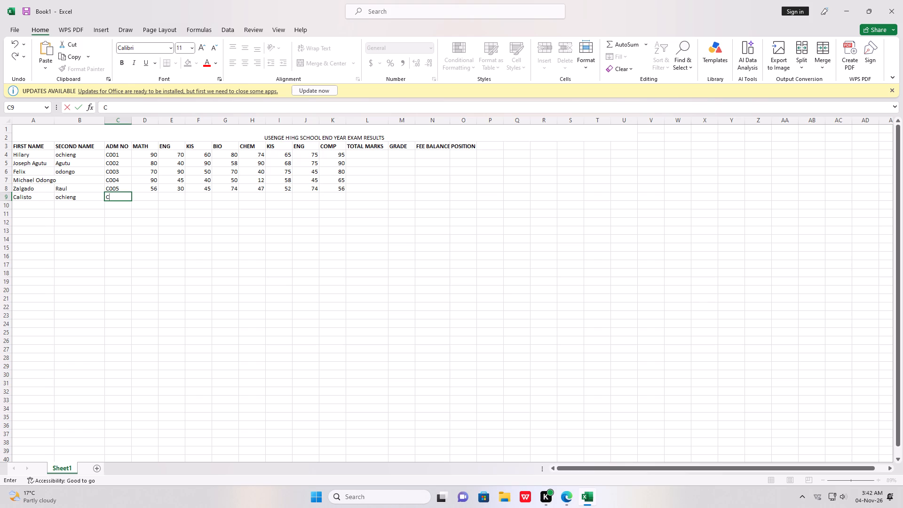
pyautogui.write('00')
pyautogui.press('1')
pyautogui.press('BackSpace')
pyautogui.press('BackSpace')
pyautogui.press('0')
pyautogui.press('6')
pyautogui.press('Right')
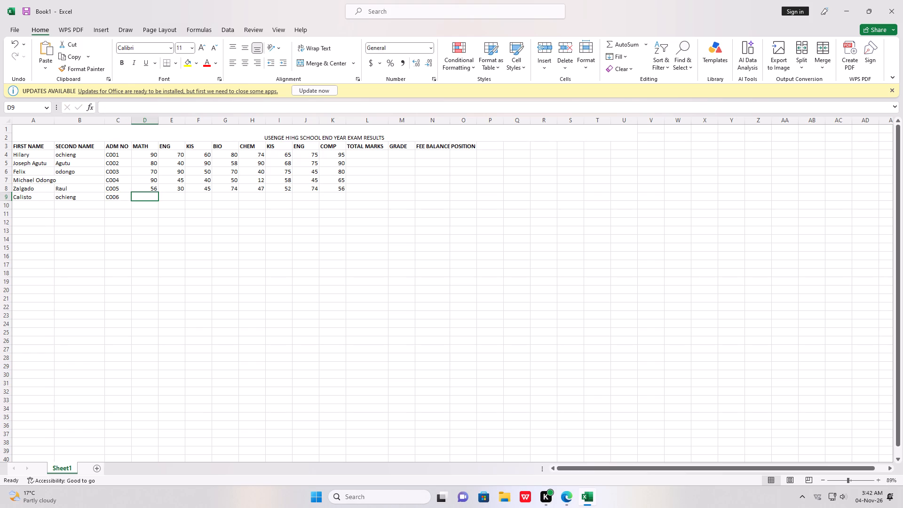
# Enter the sixth student's marks in D9 through G9: 54 for MATH, 47 for ENG, 47 for KIS and 54 for BIO.
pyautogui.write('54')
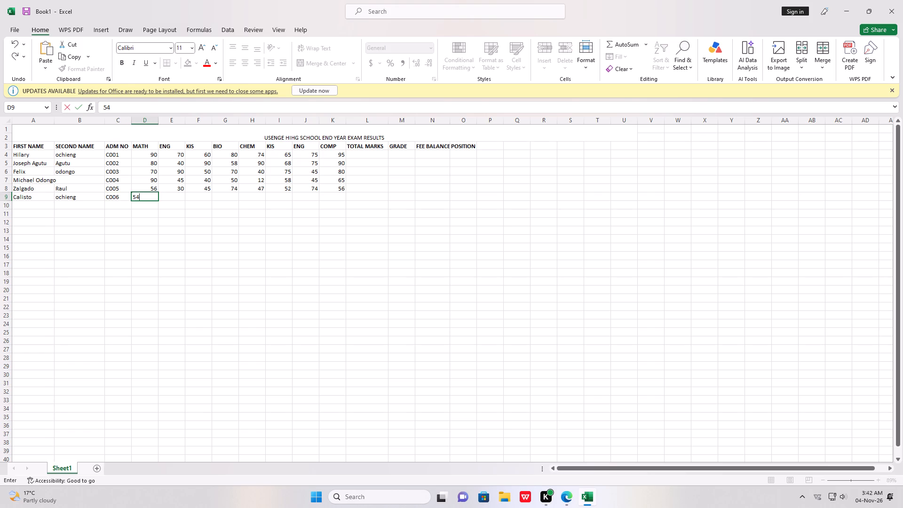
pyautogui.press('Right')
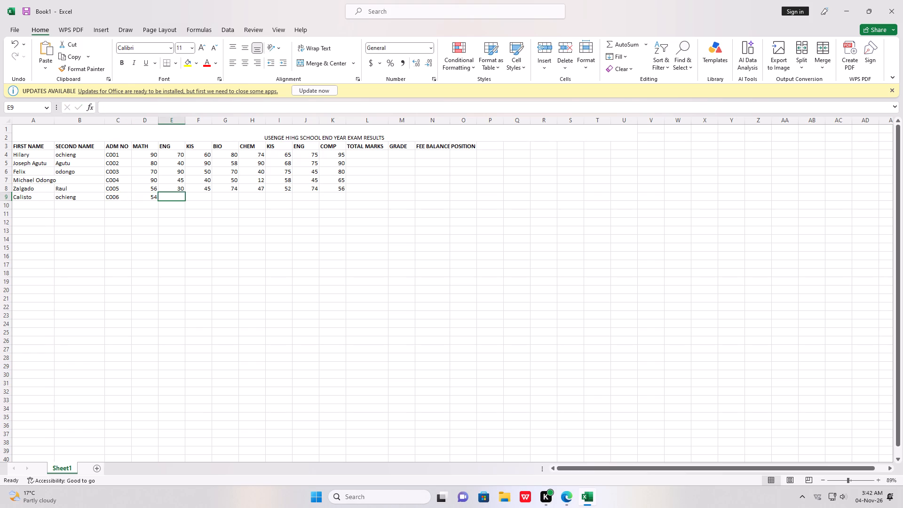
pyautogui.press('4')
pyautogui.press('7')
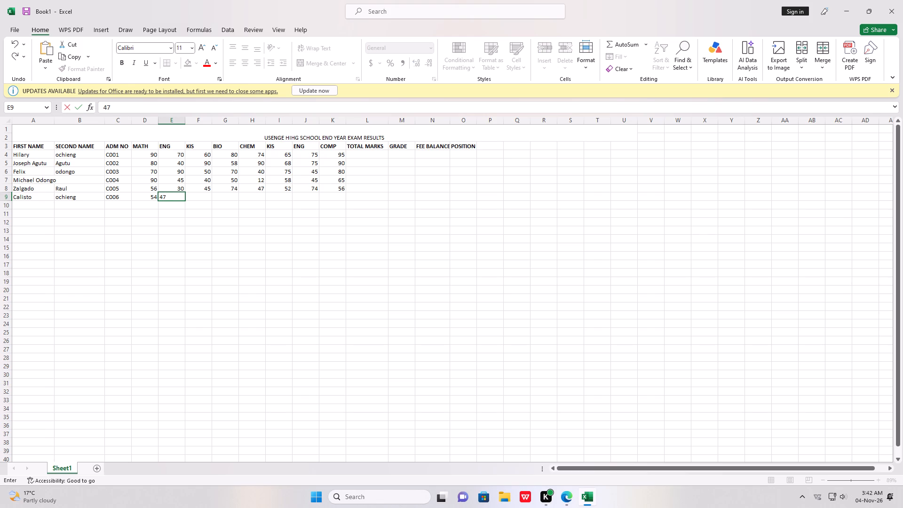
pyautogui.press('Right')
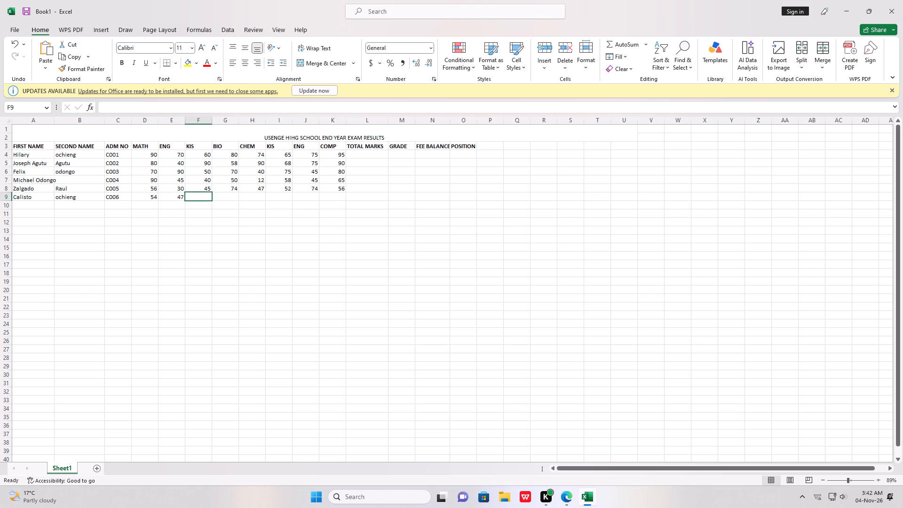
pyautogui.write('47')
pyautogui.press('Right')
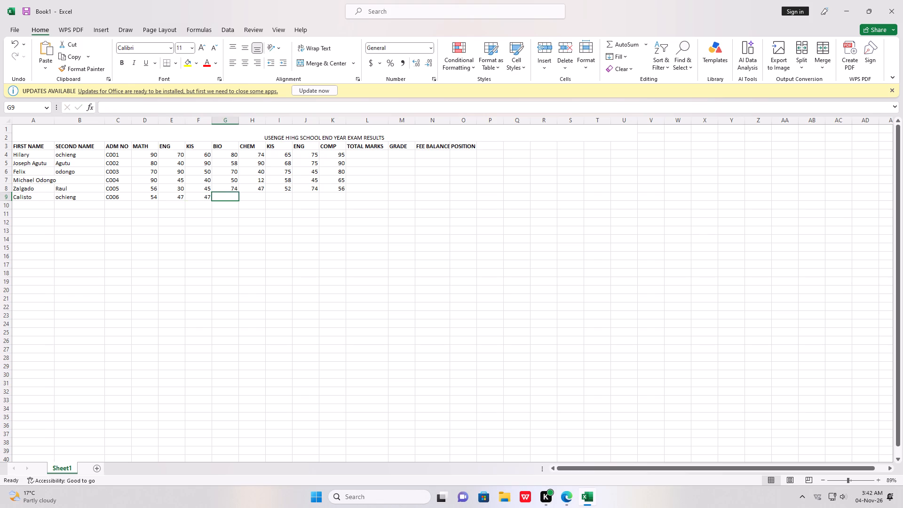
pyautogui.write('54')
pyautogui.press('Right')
# Enter the sixth student's remaining marks in H9 through K9: 12 for CHEM, 47 for KIS, 69 for ENG and 75 for COMP.
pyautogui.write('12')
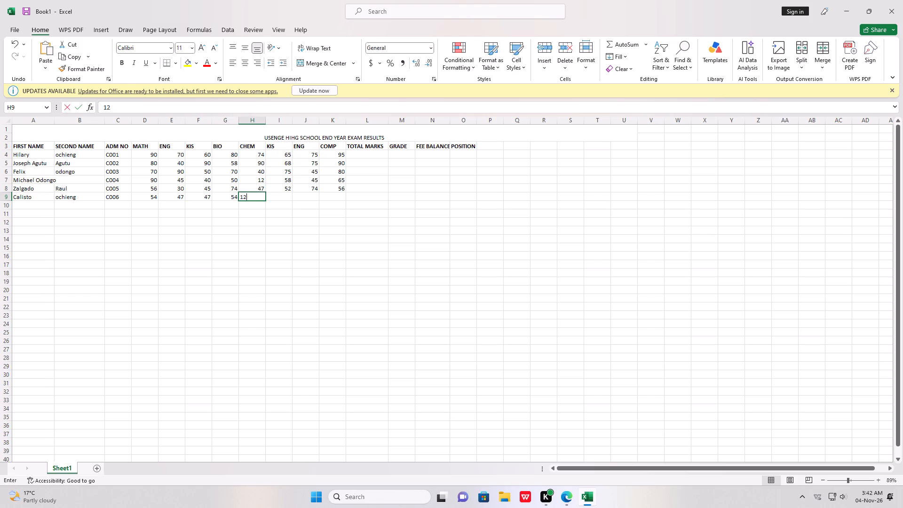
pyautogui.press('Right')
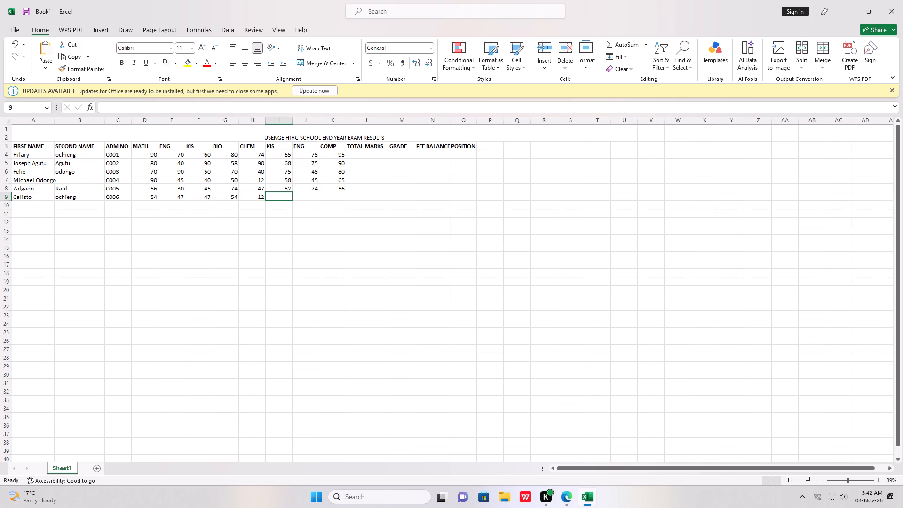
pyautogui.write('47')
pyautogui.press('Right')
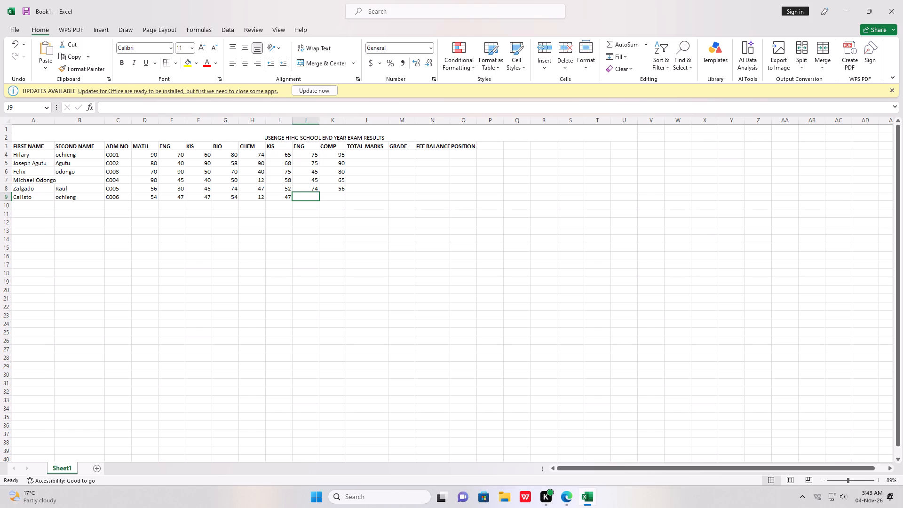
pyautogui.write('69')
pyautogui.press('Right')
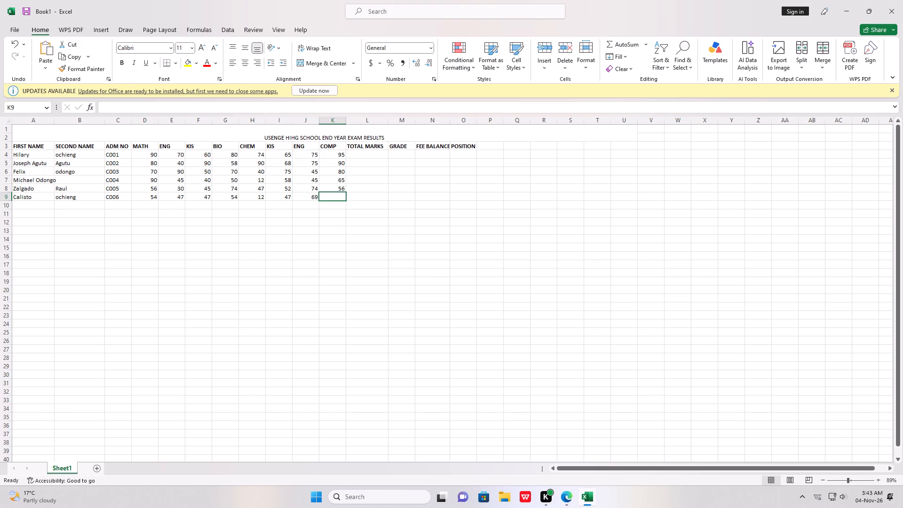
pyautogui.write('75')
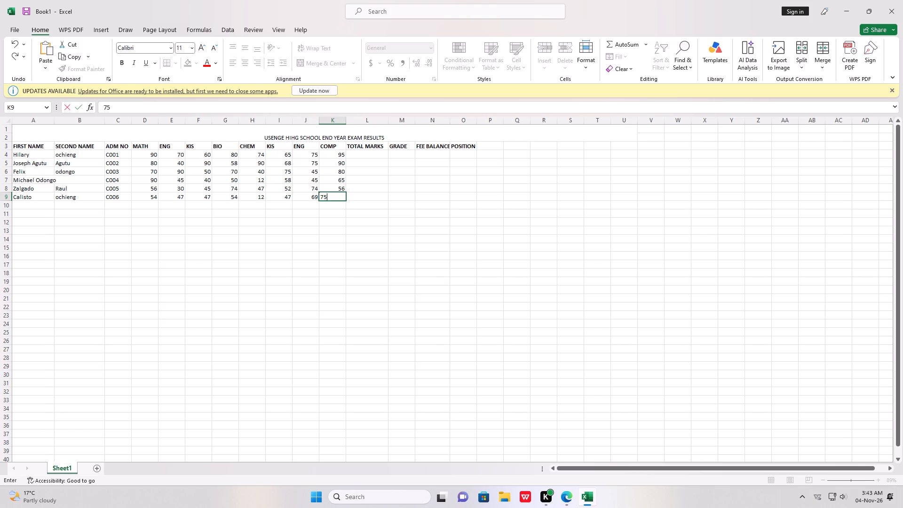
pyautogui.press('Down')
# Enter the seventh student's first and second names together in cell A10, leaving B10 blank.
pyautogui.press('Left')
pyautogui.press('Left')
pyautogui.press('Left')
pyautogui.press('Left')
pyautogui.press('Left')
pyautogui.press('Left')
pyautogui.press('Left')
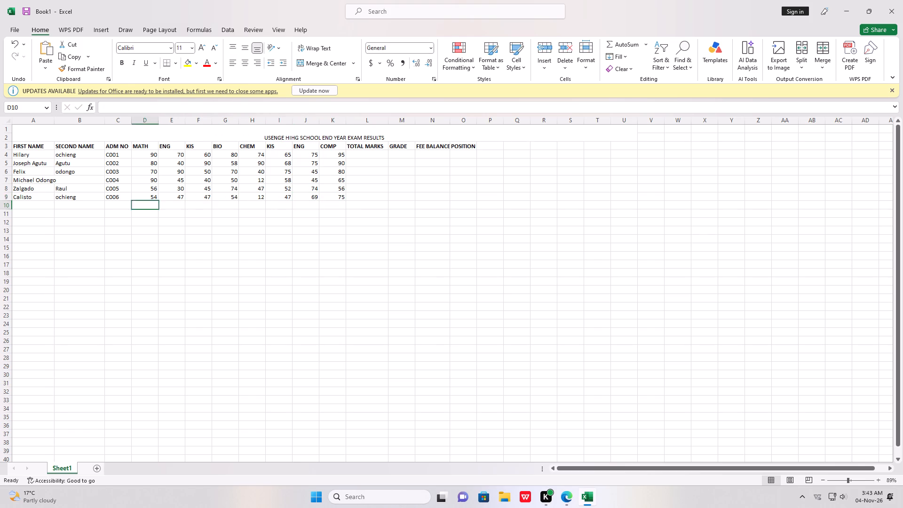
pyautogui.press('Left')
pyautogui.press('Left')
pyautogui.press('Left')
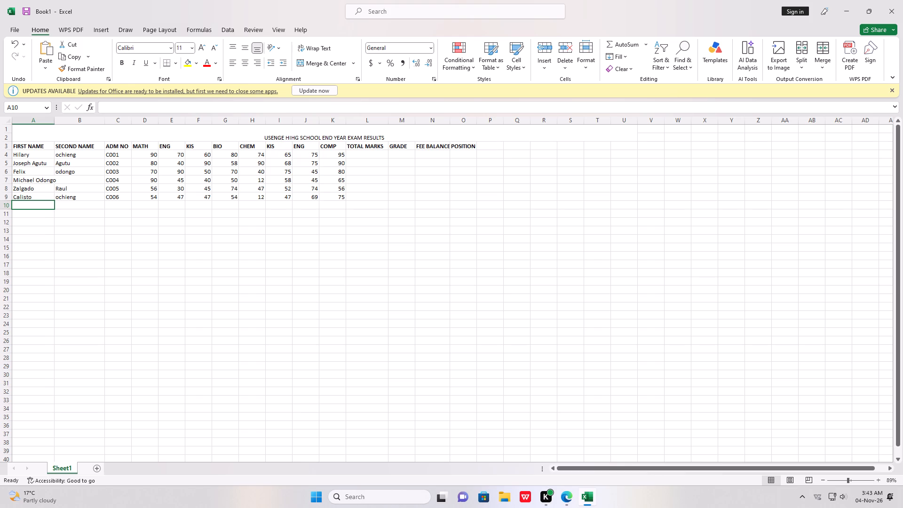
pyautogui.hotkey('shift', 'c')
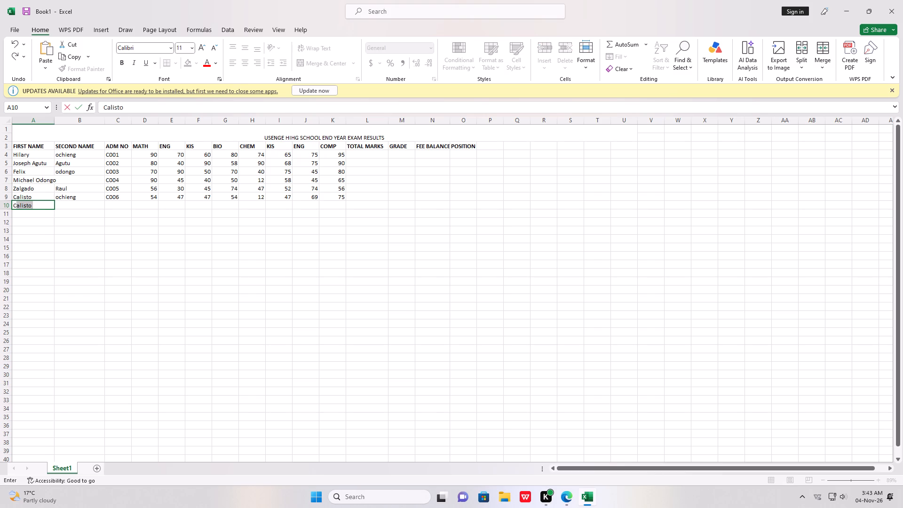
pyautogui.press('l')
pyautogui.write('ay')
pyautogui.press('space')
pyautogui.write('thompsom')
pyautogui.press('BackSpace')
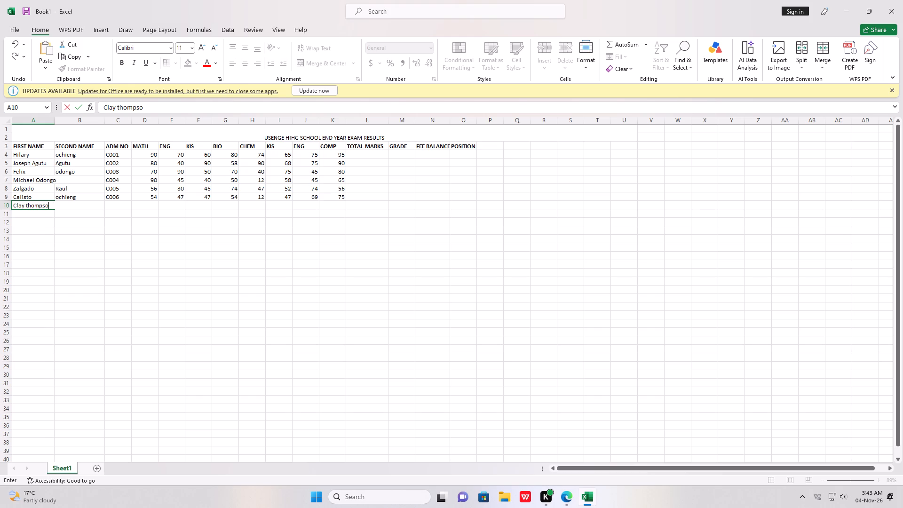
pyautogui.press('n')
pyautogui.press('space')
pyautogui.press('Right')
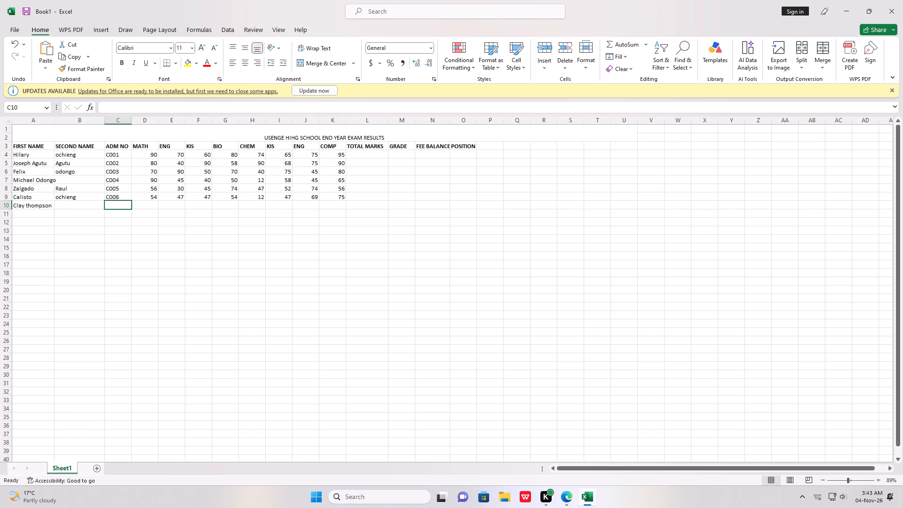
# Enter the seventh student's admission number in cell C10, continuing the numbering sequence of the rows above.
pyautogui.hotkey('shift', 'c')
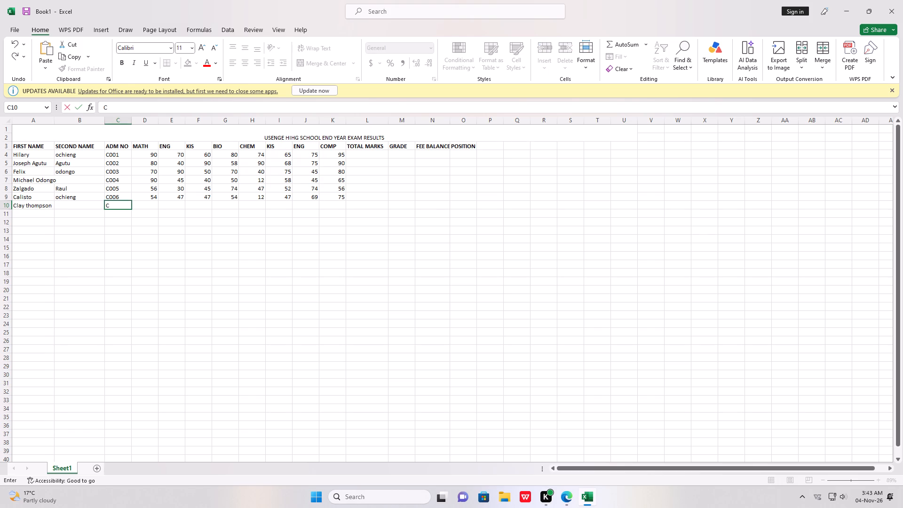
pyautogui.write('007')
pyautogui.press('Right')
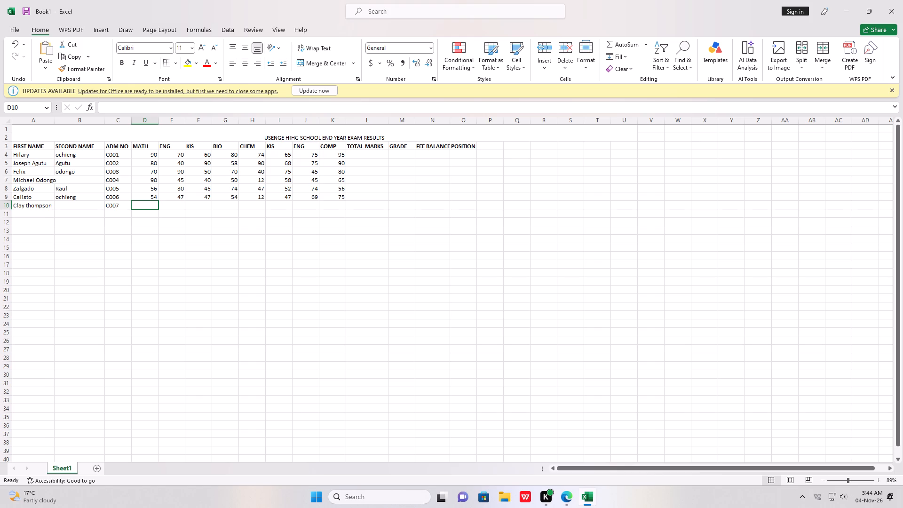
# Enter the seventh student's marks in D10 through G10: 54 for MATH, 45 for ENG, 14 for KIS and 45 for BIO.
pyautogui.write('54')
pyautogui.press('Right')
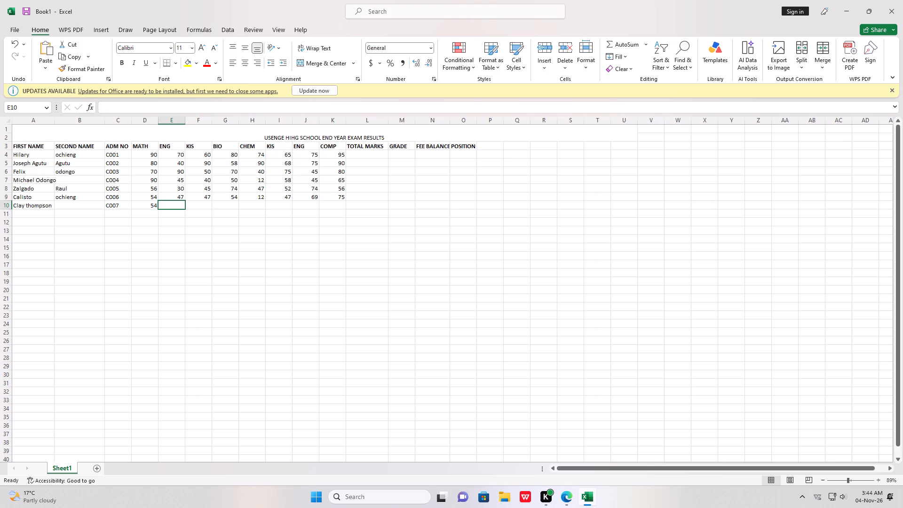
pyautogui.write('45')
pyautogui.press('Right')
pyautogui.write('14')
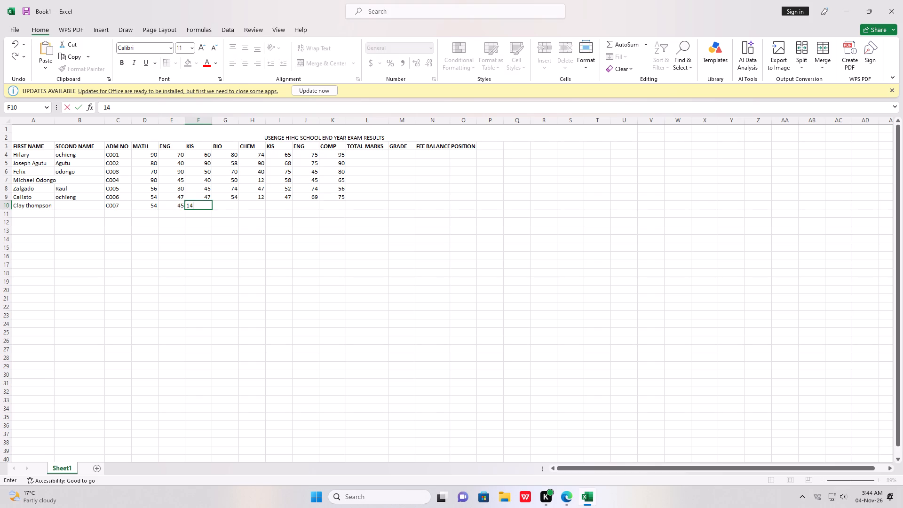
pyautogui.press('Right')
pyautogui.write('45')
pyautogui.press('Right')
# Enter the seventh student's remaining marks in H10 through K10: 24 for CHEM, 14 for KIS, 45 for ENG and 74 for COMP.
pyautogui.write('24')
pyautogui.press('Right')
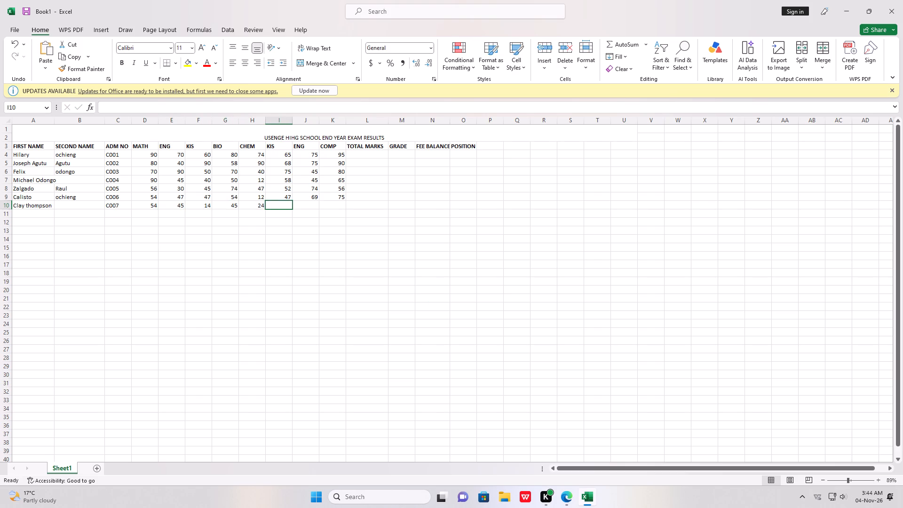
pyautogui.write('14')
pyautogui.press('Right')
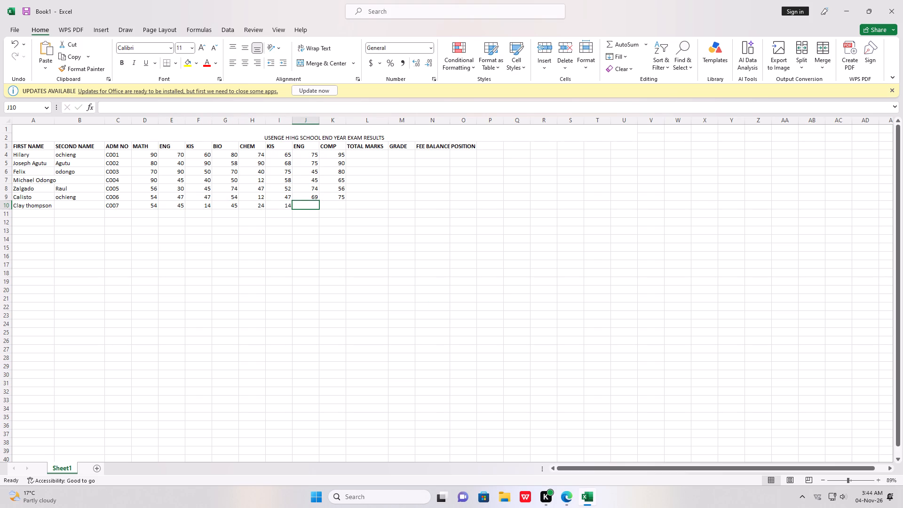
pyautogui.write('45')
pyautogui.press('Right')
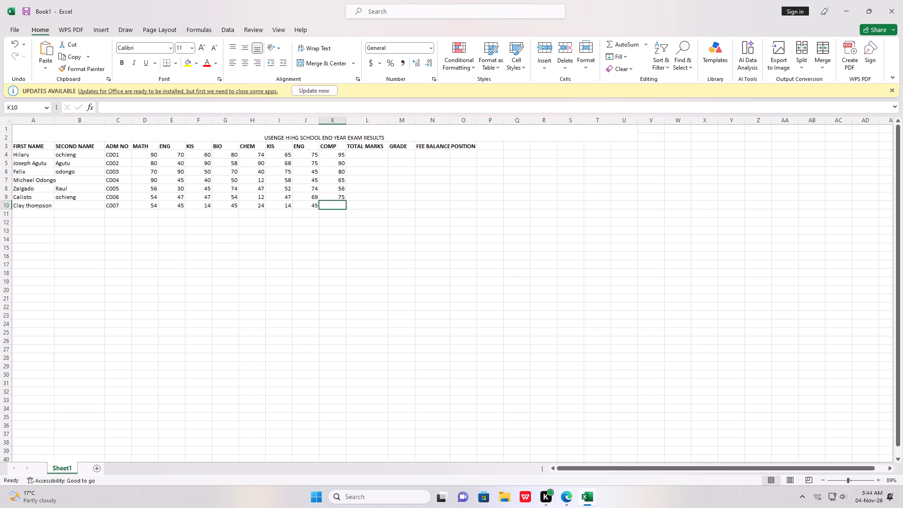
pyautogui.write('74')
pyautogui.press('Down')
# Enter the eighth student's first name in cell A11 and second name in cell B11.
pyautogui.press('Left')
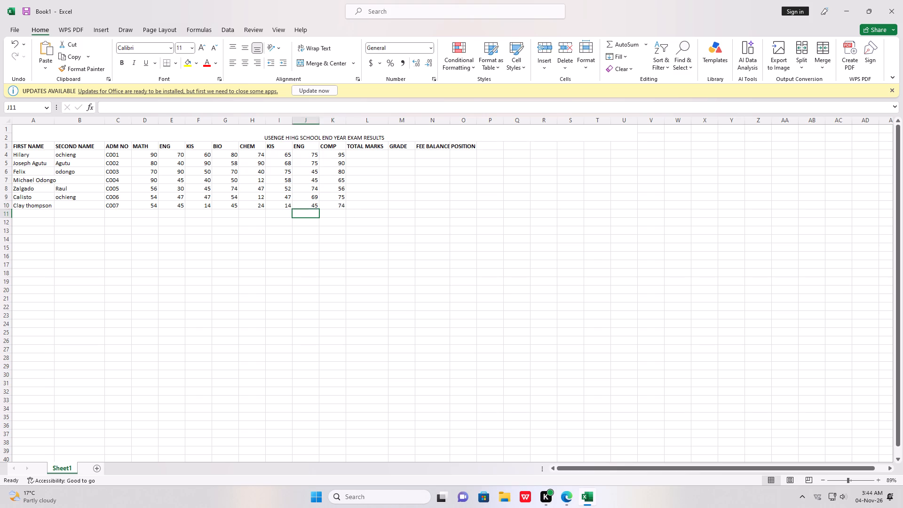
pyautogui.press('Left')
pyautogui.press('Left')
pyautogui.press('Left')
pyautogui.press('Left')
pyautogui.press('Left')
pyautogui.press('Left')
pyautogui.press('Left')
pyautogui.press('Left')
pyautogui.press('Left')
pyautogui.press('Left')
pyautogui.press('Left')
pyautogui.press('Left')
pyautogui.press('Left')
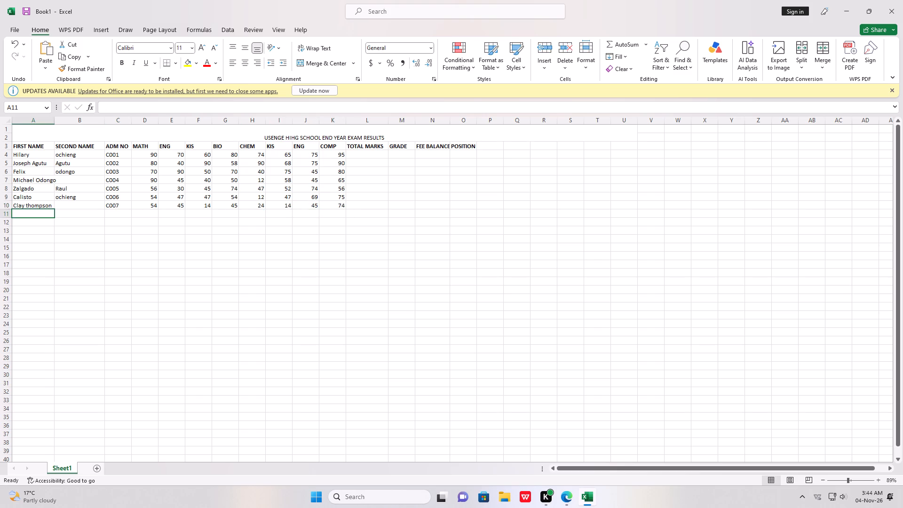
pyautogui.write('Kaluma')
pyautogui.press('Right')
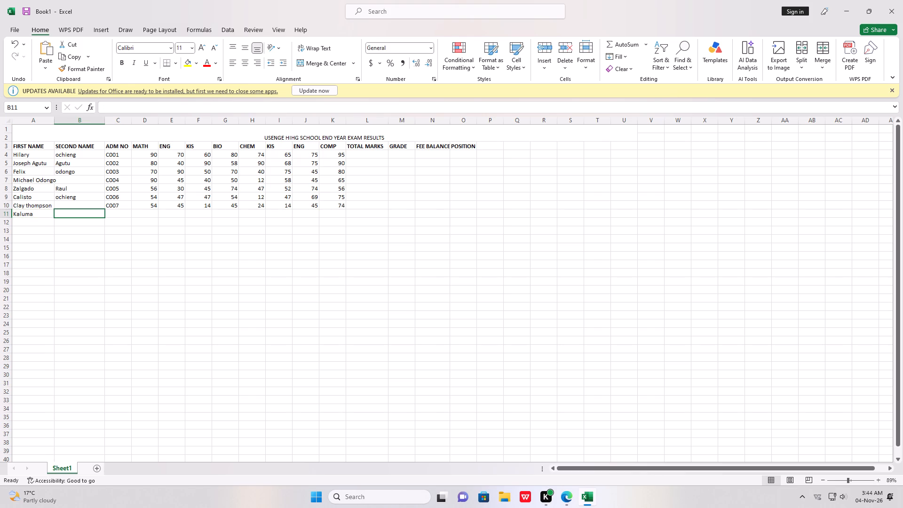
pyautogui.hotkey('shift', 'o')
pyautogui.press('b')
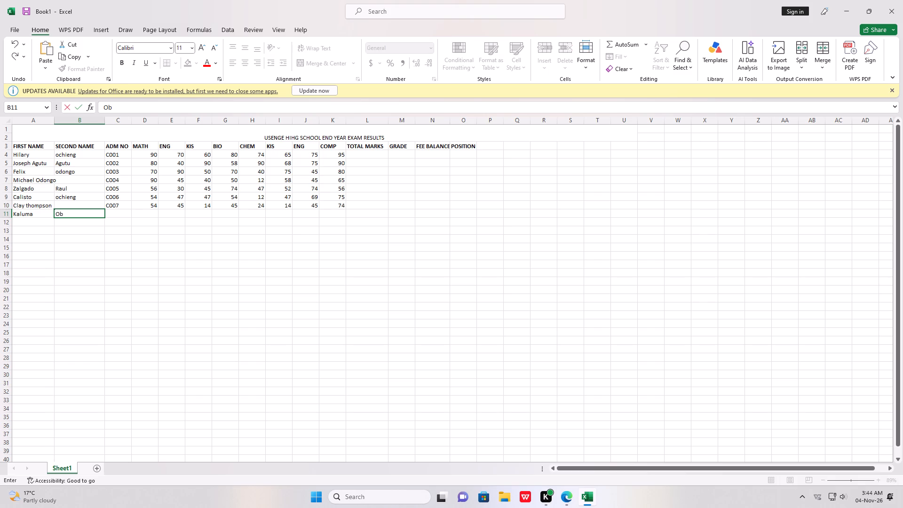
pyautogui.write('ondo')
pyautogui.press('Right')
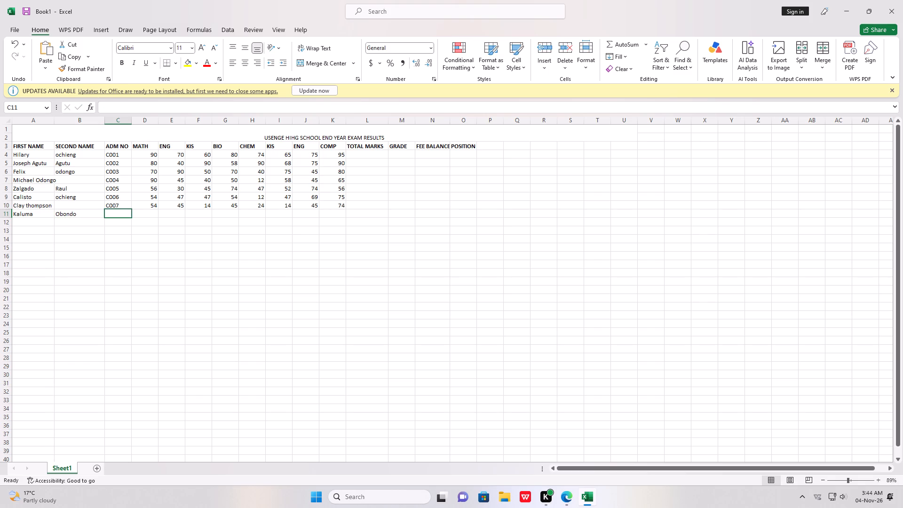
# Enter the eighth student's admission number in cell C11, using the same number as in C10.
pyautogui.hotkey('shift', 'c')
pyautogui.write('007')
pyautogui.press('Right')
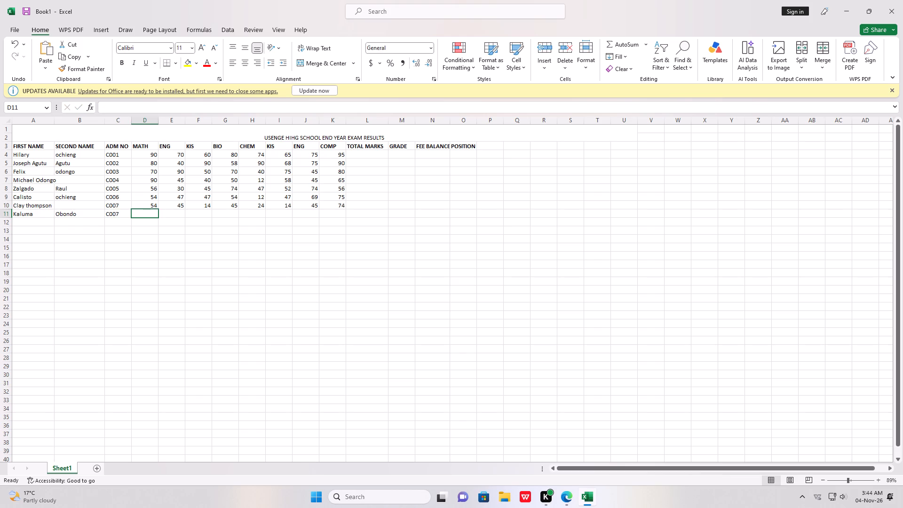
# Enter the eighth student's marks in D11 through G11: 50 for MATH, 40 for ENG, 45 for KIS and 74 for BIO.
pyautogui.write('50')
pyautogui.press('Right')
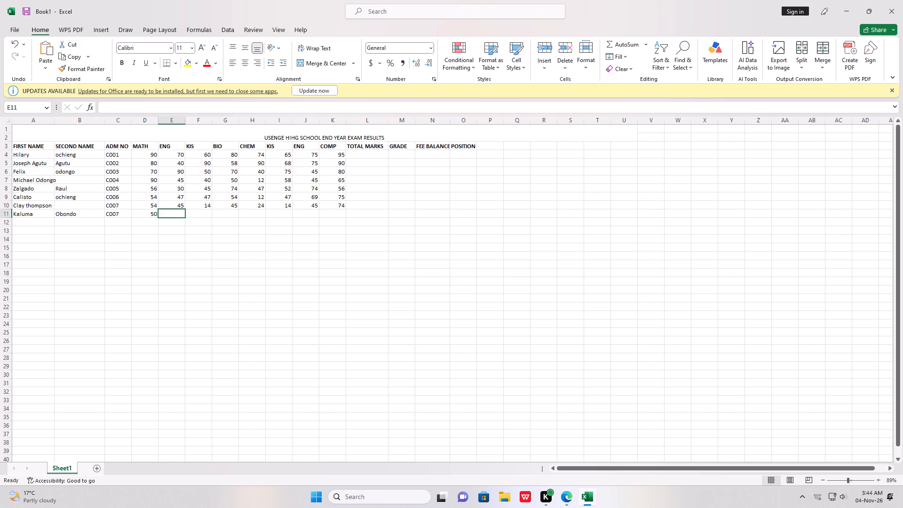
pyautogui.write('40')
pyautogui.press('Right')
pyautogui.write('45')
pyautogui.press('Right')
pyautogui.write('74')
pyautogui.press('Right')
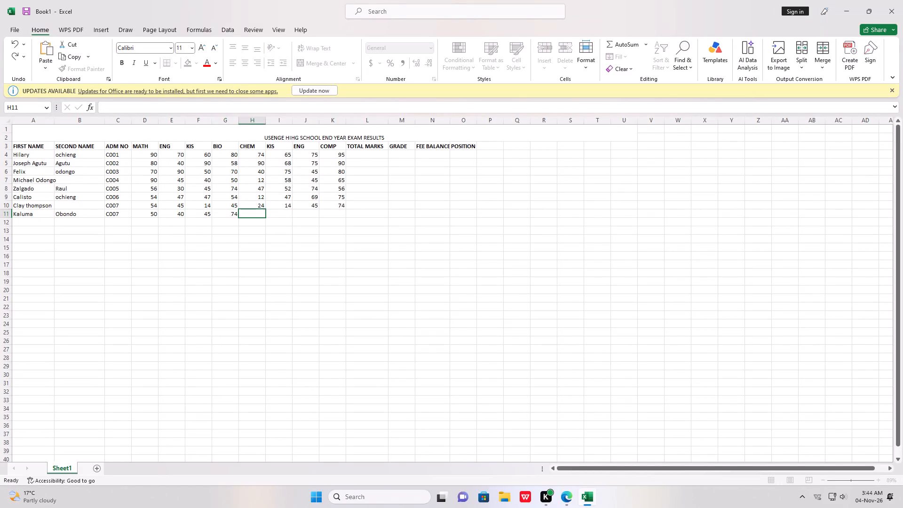
# Enter the eighth student's remaining marks in H11 through K11: 4 for CHEM, 15 for KIS, 45 for ENG and 45 for COMP.
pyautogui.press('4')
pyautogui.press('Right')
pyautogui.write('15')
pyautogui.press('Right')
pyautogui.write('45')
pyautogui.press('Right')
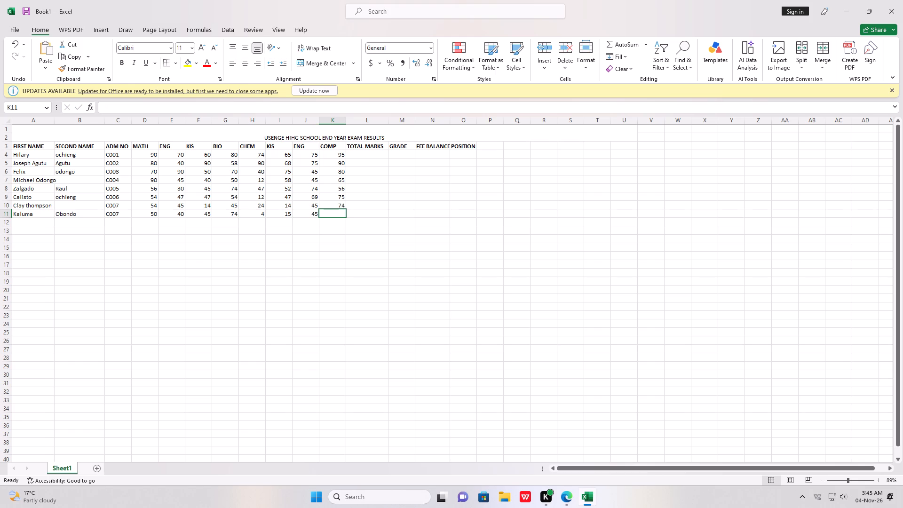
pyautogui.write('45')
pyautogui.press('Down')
# Go back to the FIRST NAME cell of row 12 to start the ninth student's record.
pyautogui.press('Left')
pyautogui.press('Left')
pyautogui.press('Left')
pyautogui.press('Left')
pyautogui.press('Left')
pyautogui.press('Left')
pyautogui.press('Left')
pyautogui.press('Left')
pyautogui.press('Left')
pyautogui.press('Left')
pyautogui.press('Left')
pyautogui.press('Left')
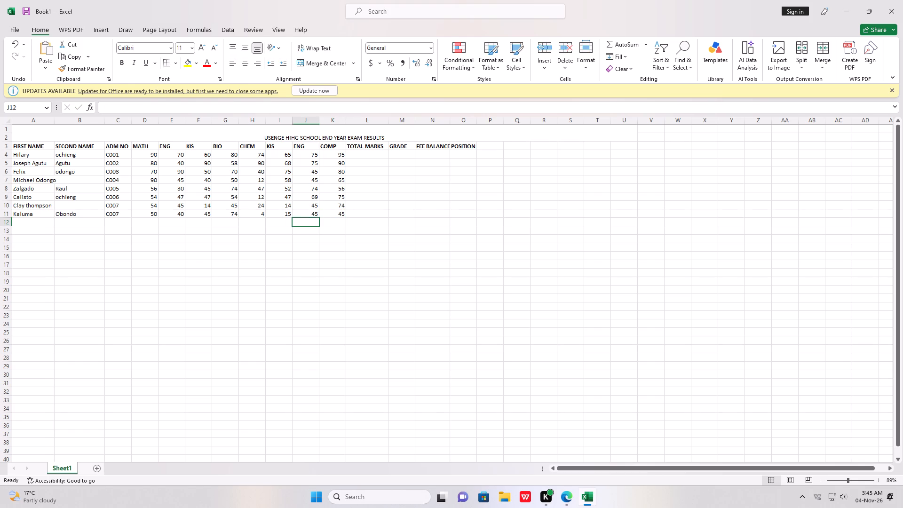
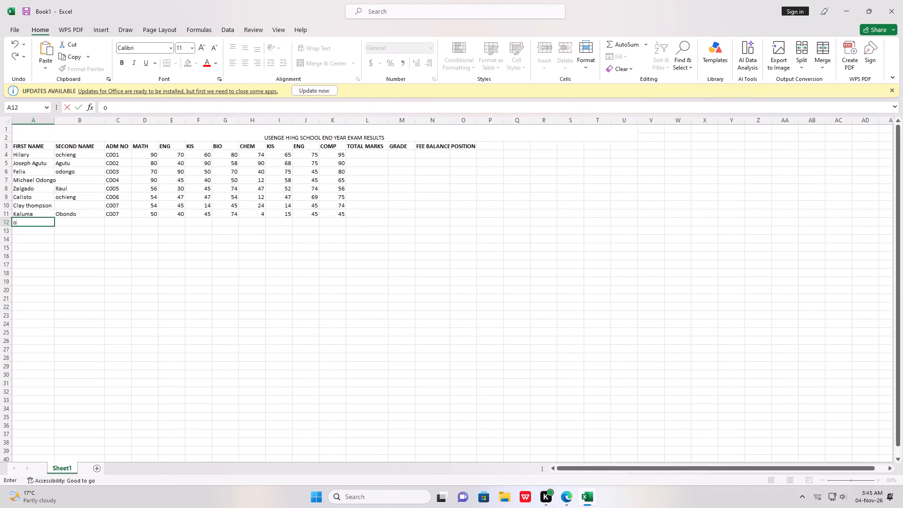
# Enter the ninth student's full name in the FIRST NAME cell A12.
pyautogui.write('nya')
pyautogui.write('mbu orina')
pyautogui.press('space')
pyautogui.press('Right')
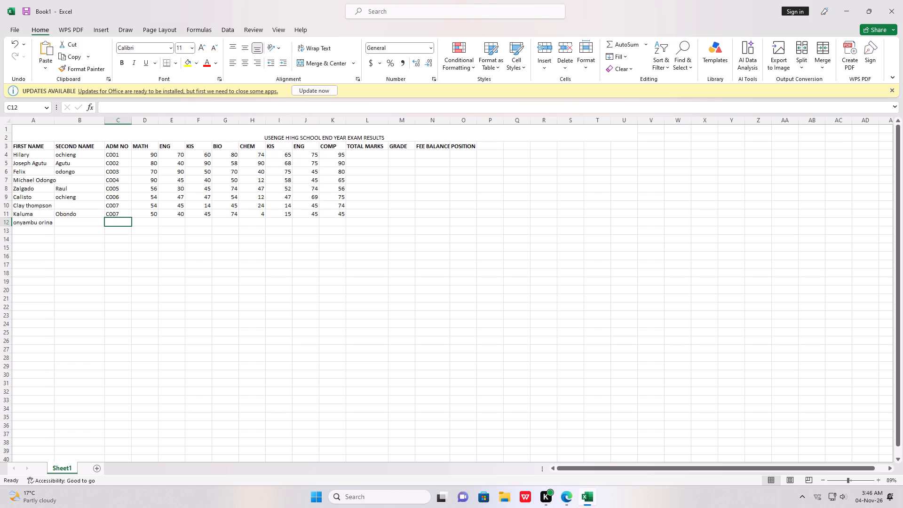
# Enter the ninth student's admission number in cell C12, one higher than the number in C11.
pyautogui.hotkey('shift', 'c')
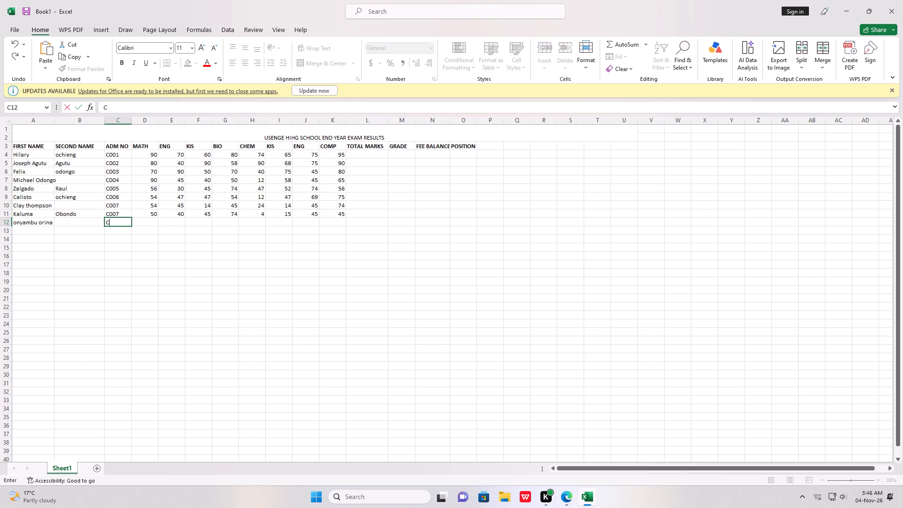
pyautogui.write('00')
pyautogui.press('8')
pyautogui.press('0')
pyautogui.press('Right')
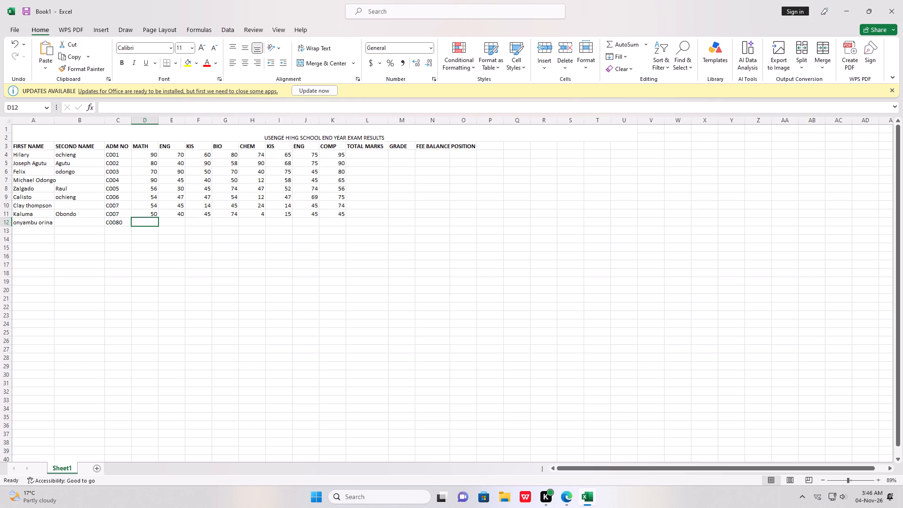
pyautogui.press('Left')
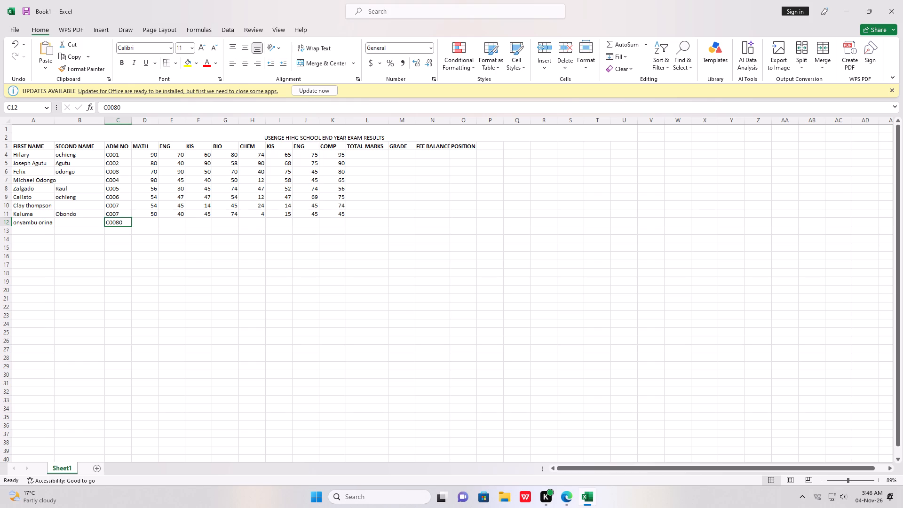
pyautogui.doubleClick(128, 222)
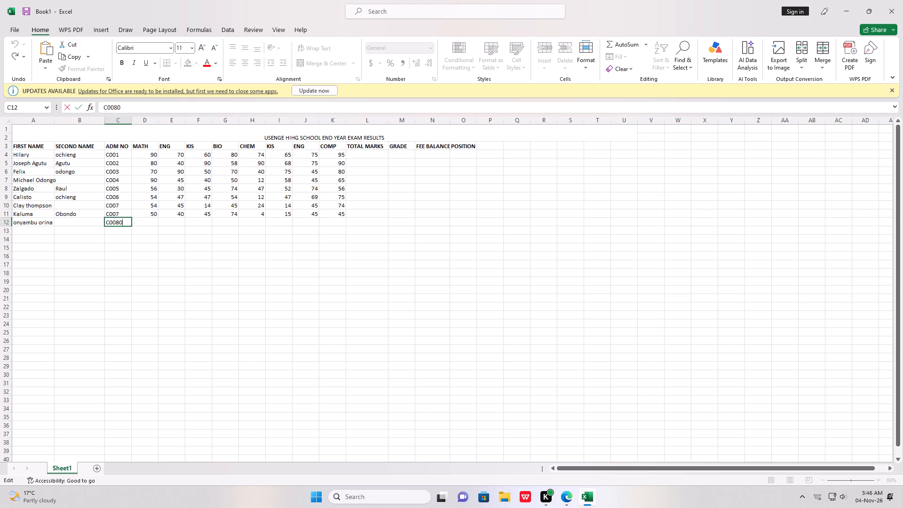
pyautogui.press('BackSpace')
pyautogui.press('Right')
pyautogui.press('Right')
# Enter the ninth student's marks in D12 through G12: 65 for MATH, 45 for ENG, 67 for KIS and 35 for BIO.
pyautogui.click(147, 224)
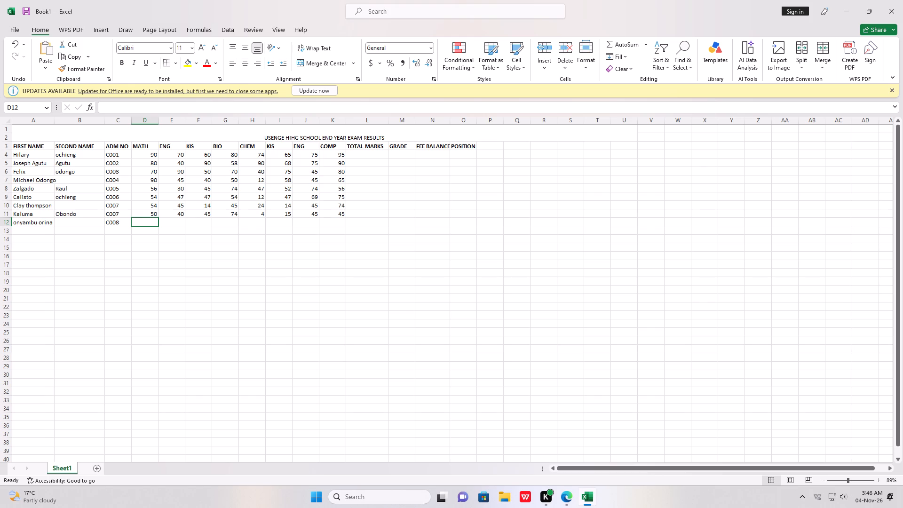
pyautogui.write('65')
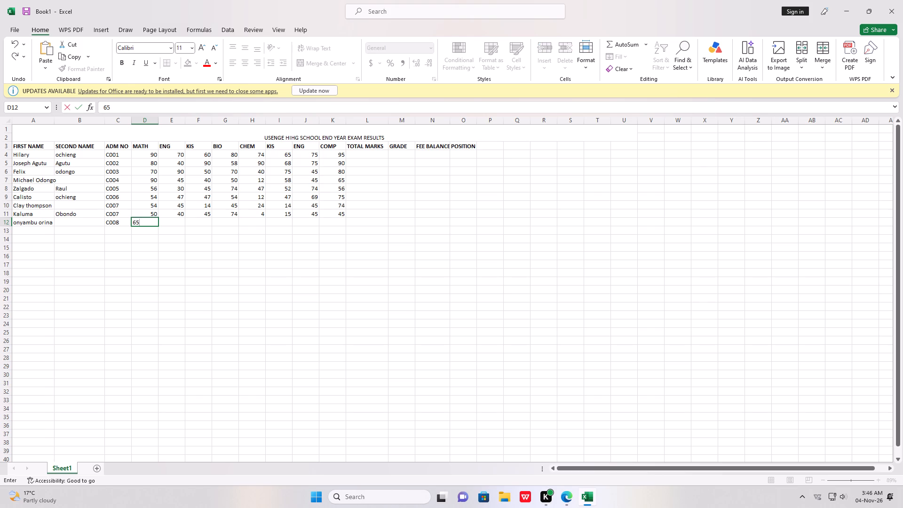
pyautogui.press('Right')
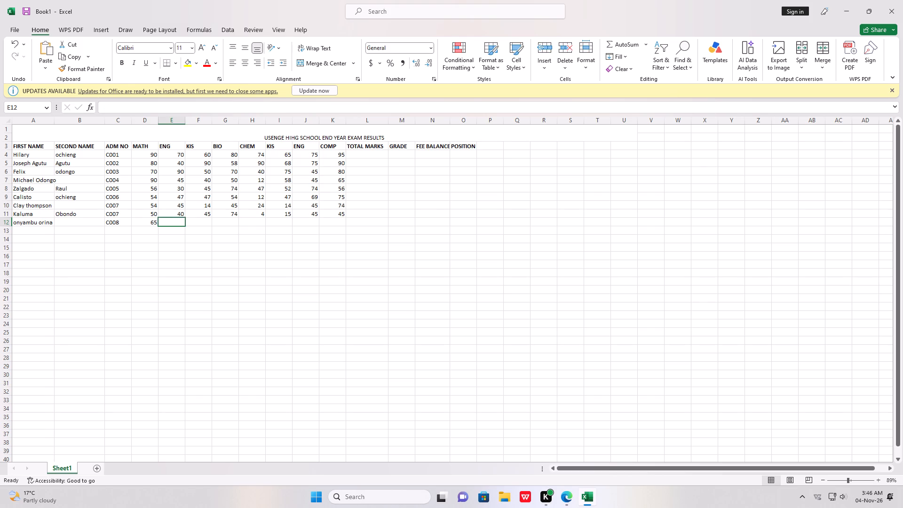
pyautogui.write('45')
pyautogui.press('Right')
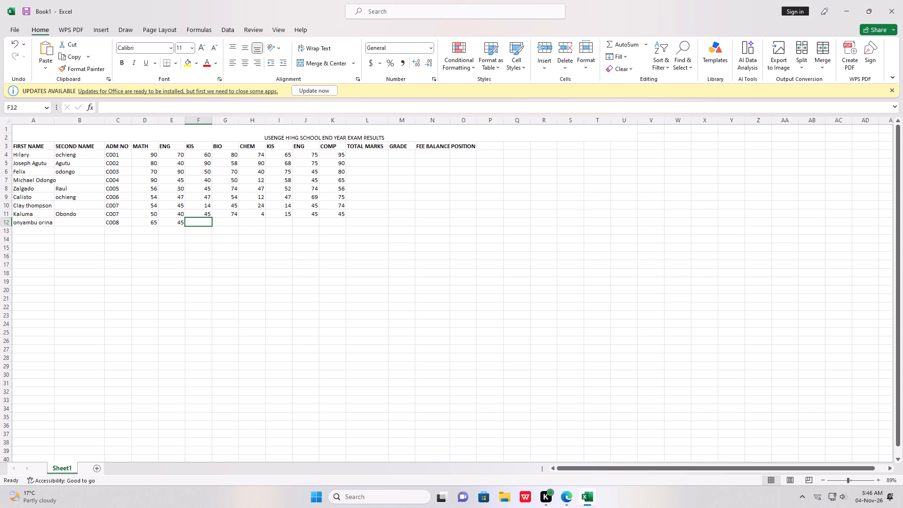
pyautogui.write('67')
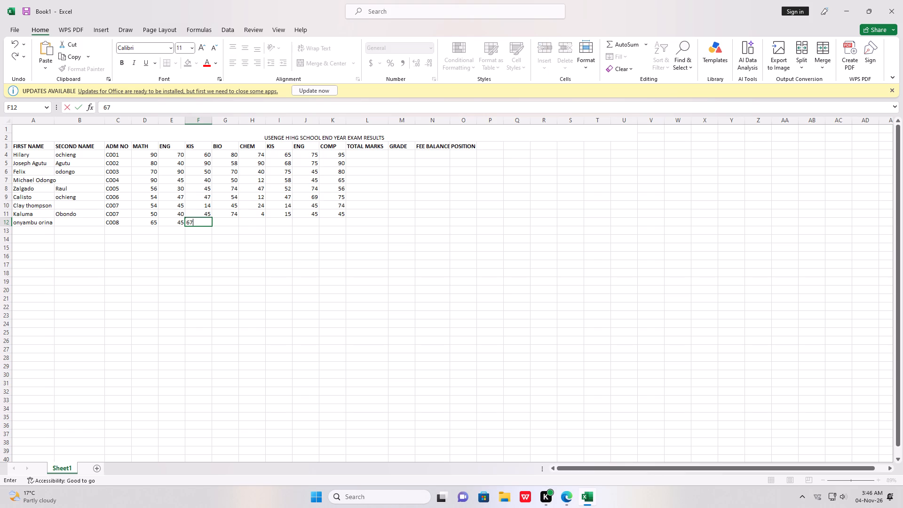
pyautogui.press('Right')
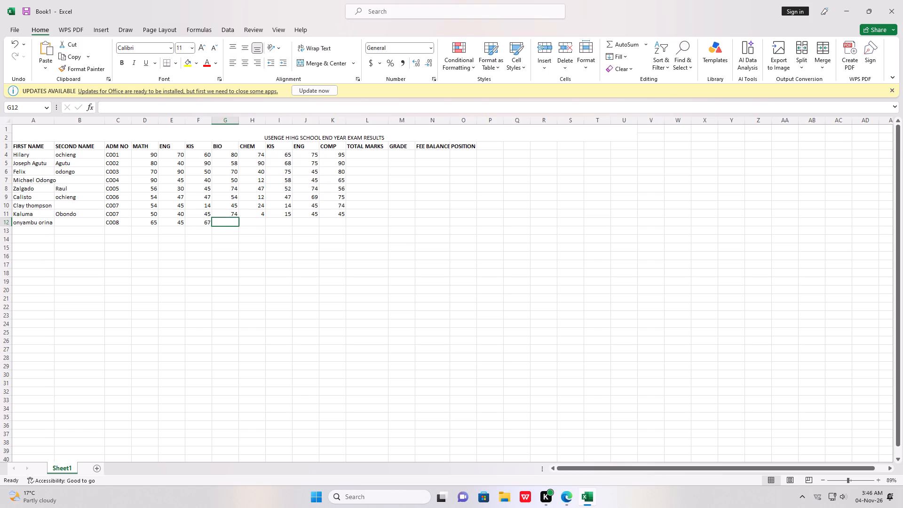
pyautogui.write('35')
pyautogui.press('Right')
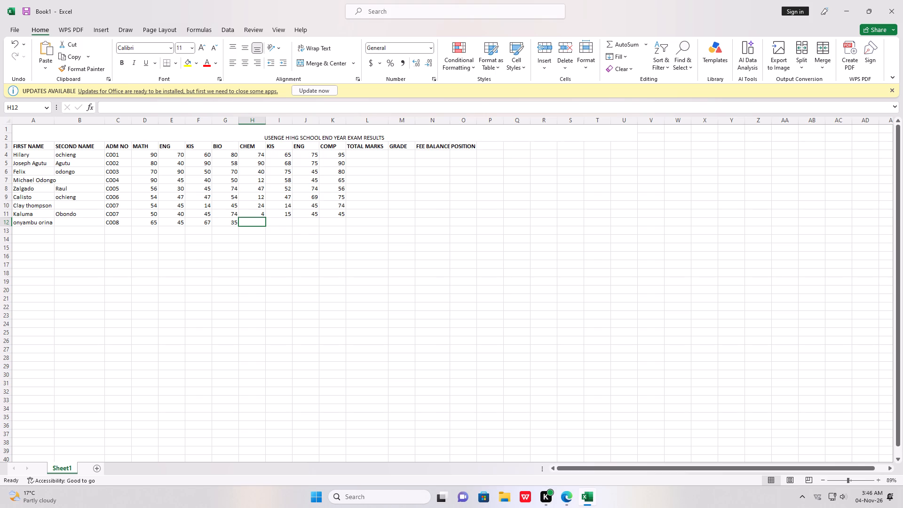
# Enter the ninth student's remaining marks in H12 through K12: 15 for CHEM, 25 for KIS, 10 for ENG and 45 for COMP.
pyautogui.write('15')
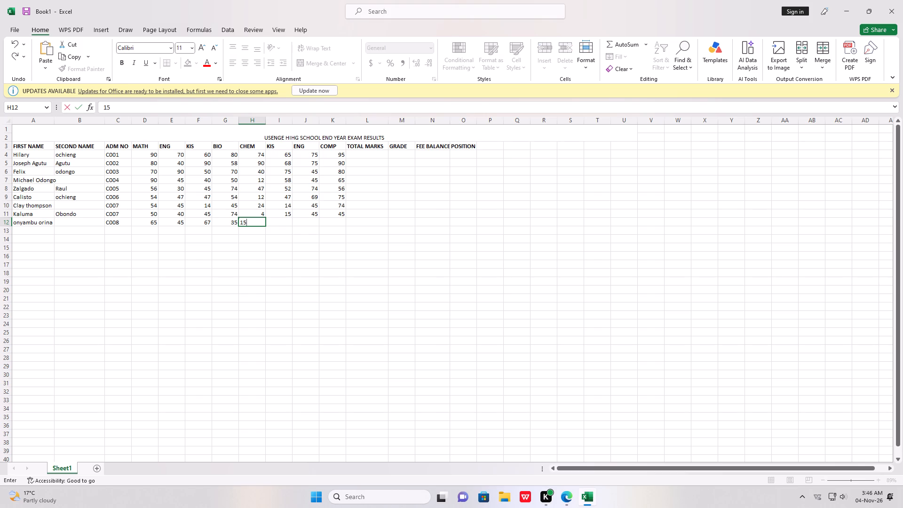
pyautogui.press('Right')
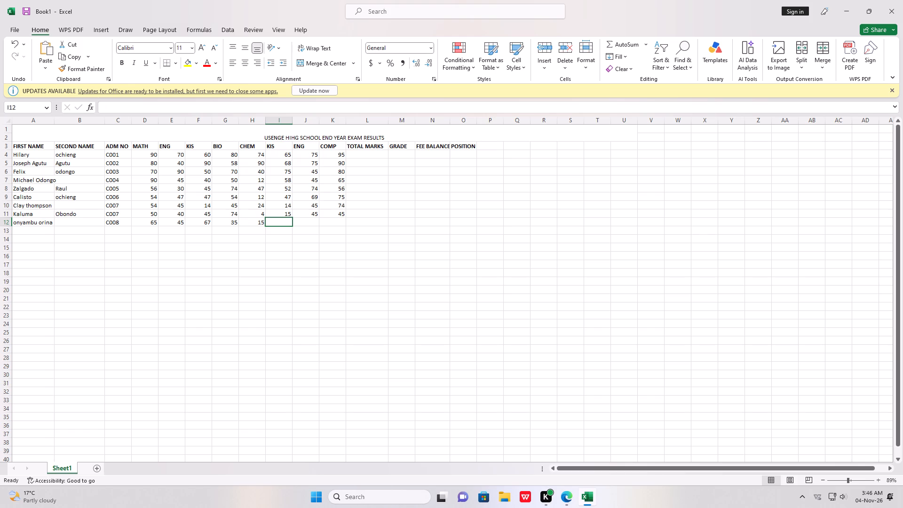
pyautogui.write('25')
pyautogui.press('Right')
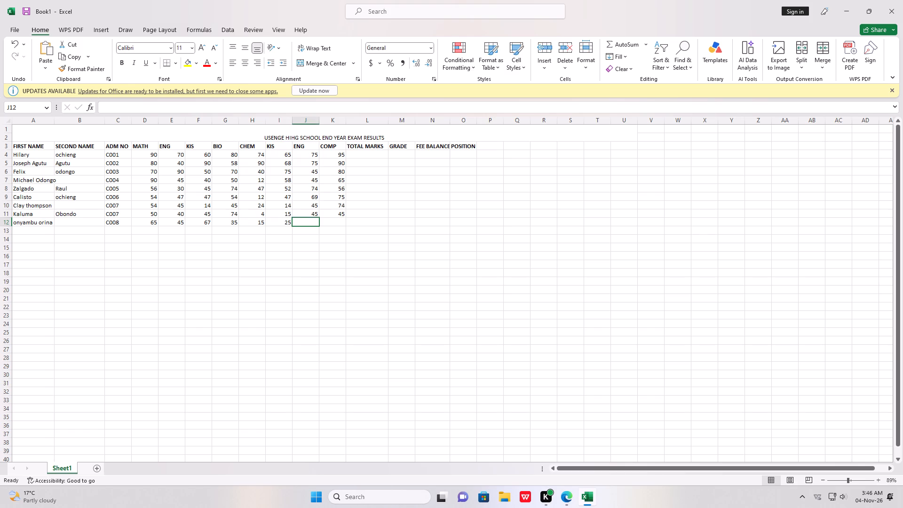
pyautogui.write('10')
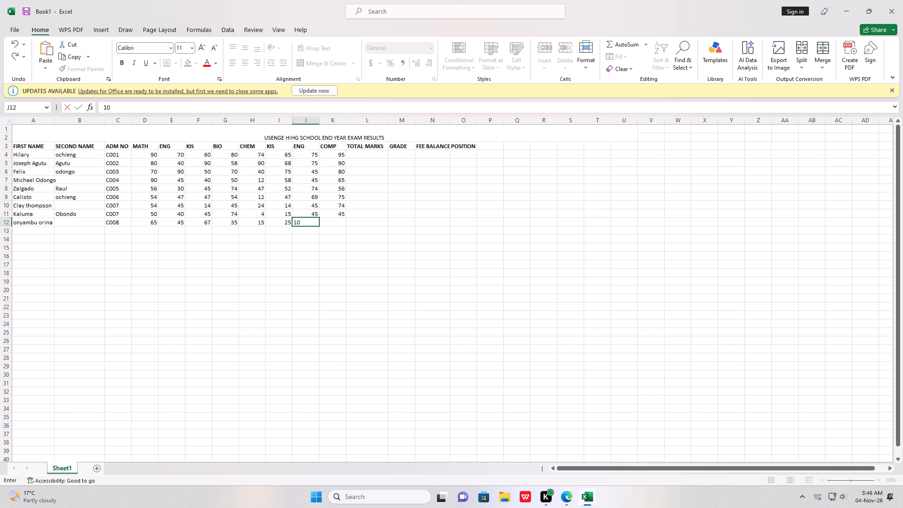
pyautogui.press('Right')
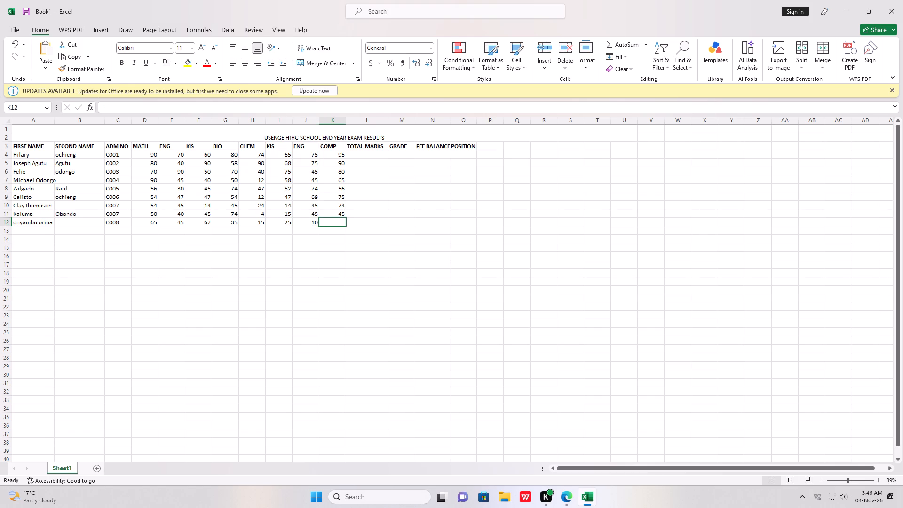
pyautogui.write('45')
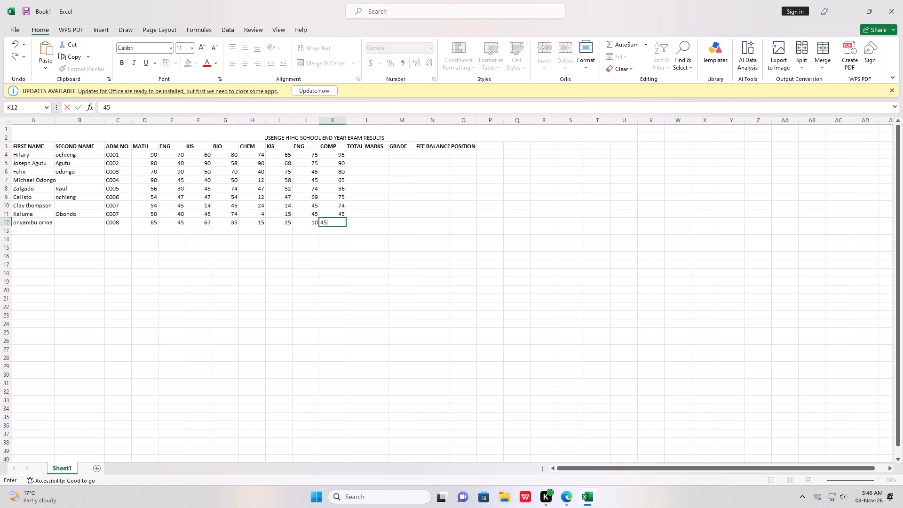
# Calculate the first student's TOTAL MARKS in cell L4 with the formula =SUM(D4:K4).
pyautogui.click(365, 155)
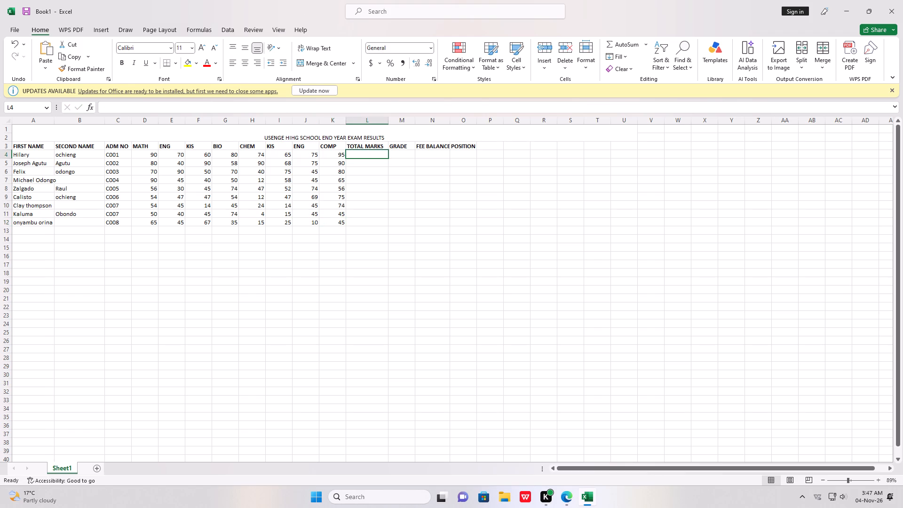
pyautogui.press('=')
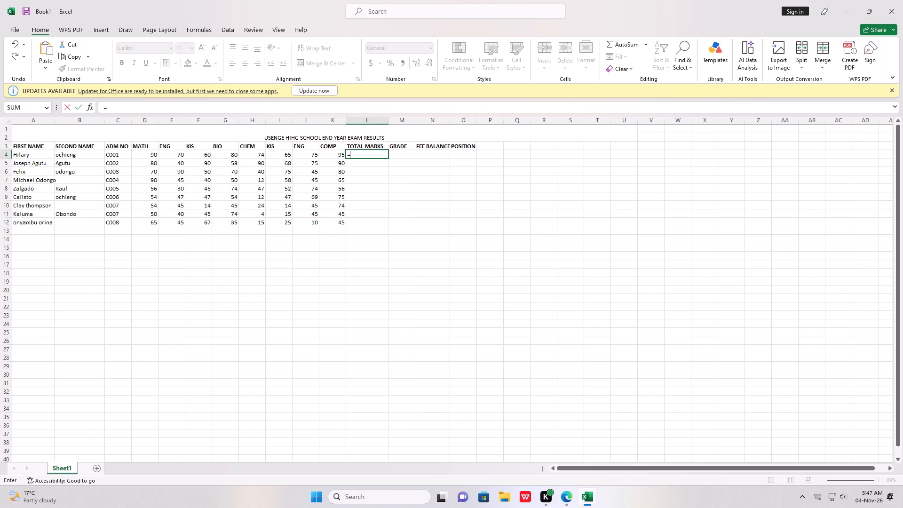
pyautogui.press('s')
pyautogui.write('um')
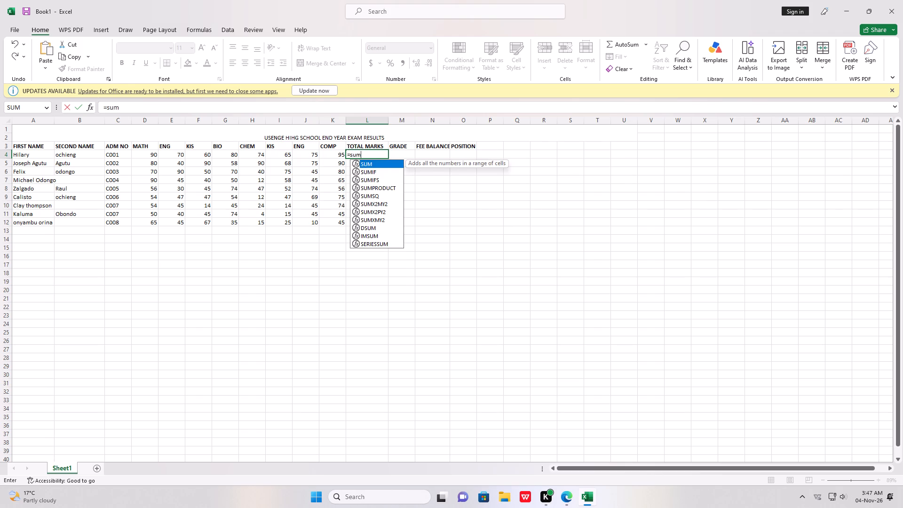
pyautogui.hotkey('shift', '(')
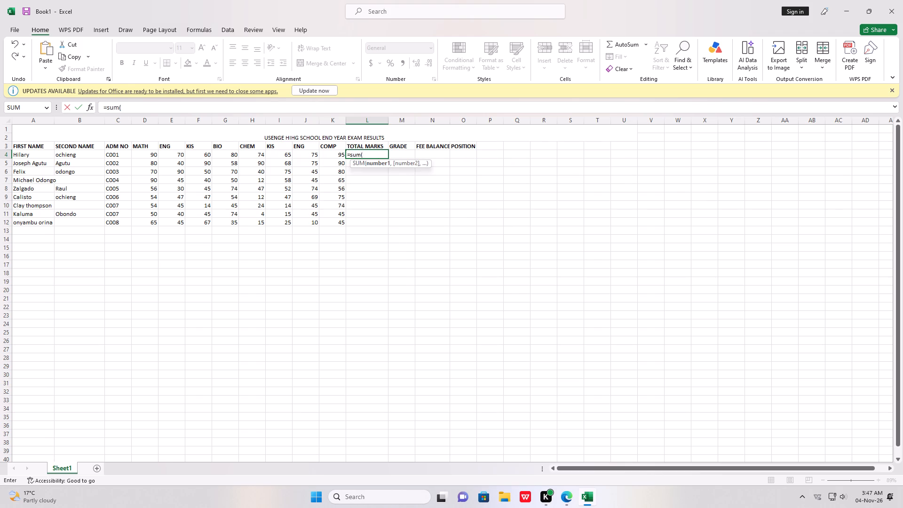
pyautogui.doubleClick(150, 156)
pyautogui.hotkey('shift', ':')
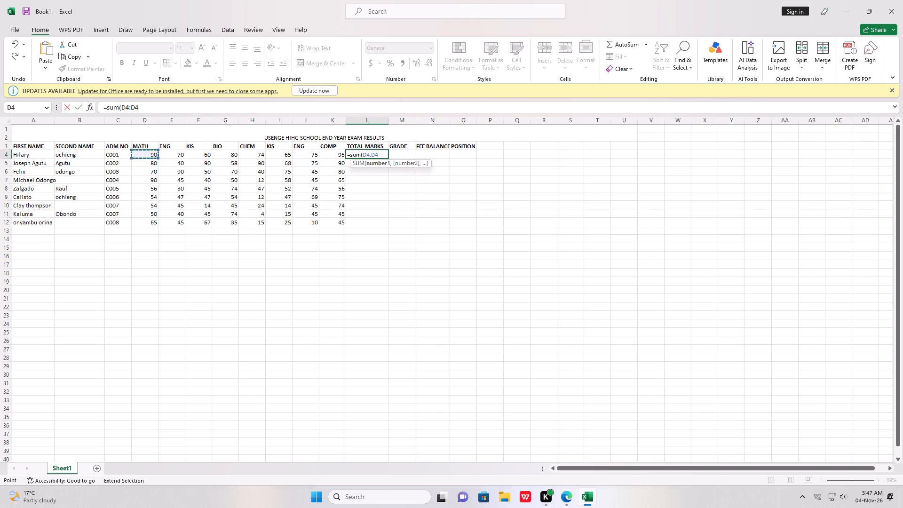
pyautogui.click(332, 155)
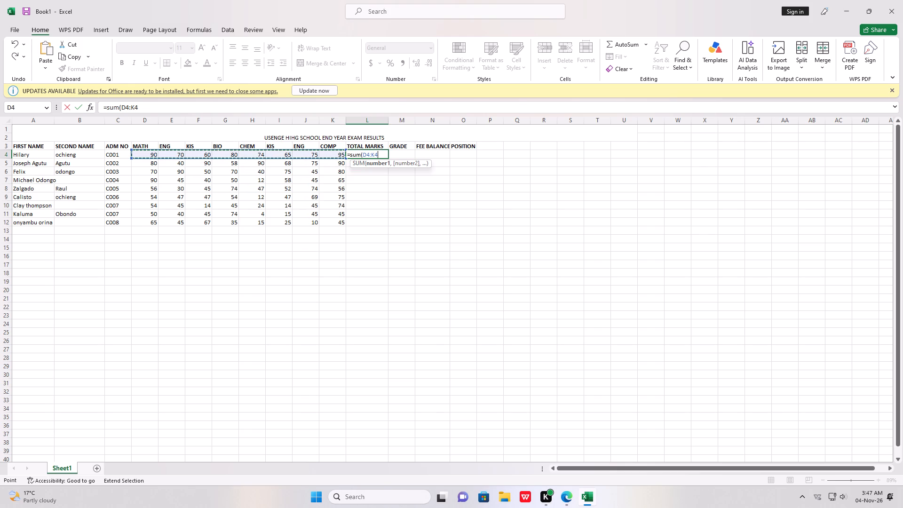
pyautogui.hotkey('shift', ')')
pyautogui.press('Return')
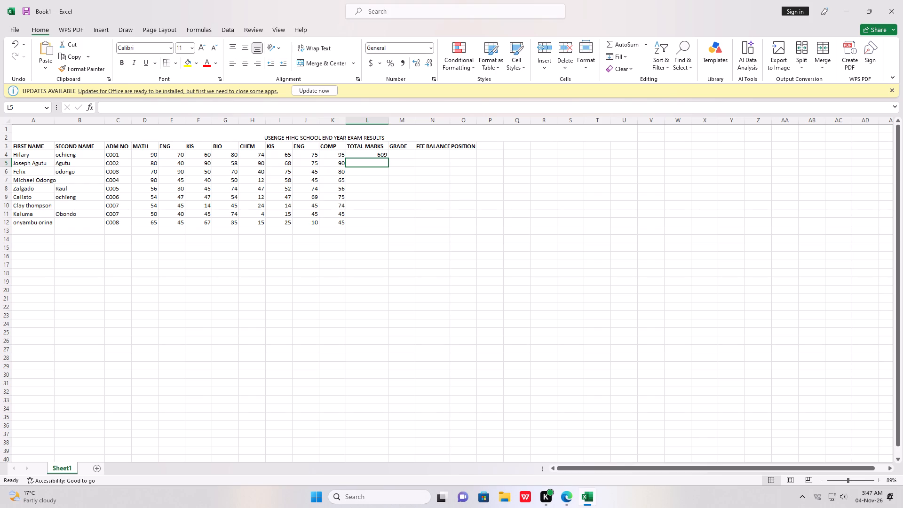
# Fill the TOTAL MARKS formula from L4 down through L12 for all the remaining students.
pyautogui.click(364, 152)
pyautogui.moveTo(388, 157); pyautogui.dragTo(388, 158)
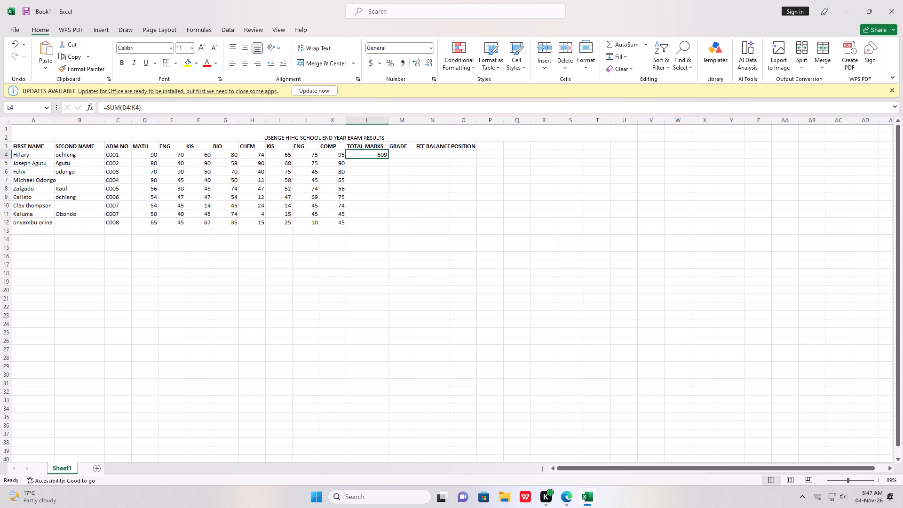
pyautogui.moveTo(388, 158); pyautogui.dragTo(398, 222)
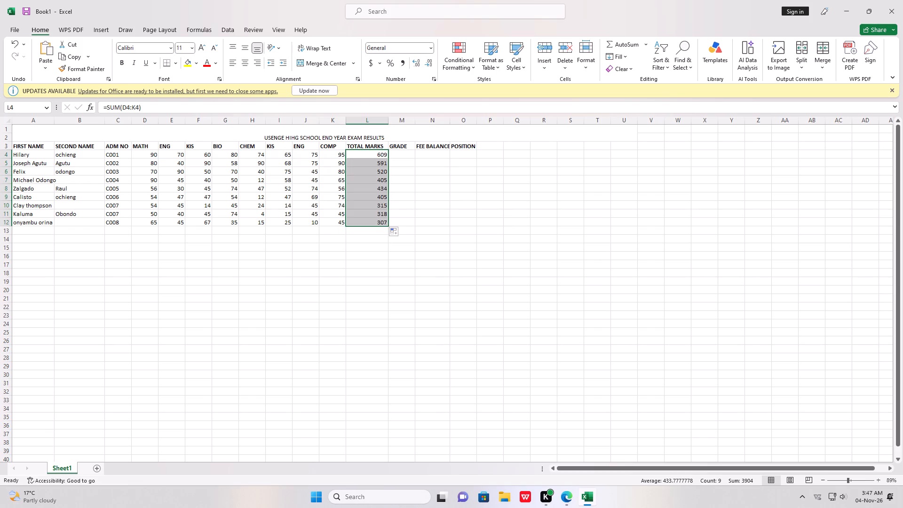
# Widen column N slightly so the FEE BALANCE heading fits clear of the POSITION heading.
pyautogui.click(404, 152)
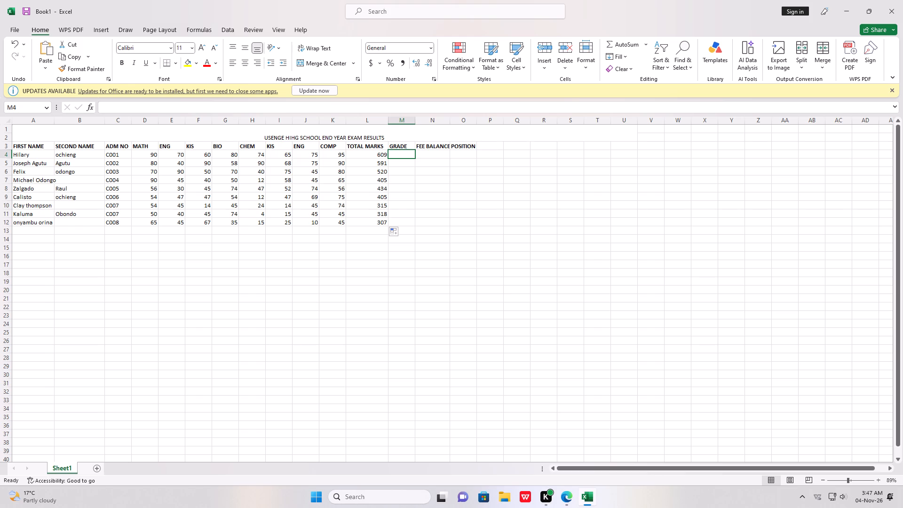
pyautogui.click(450, 144)
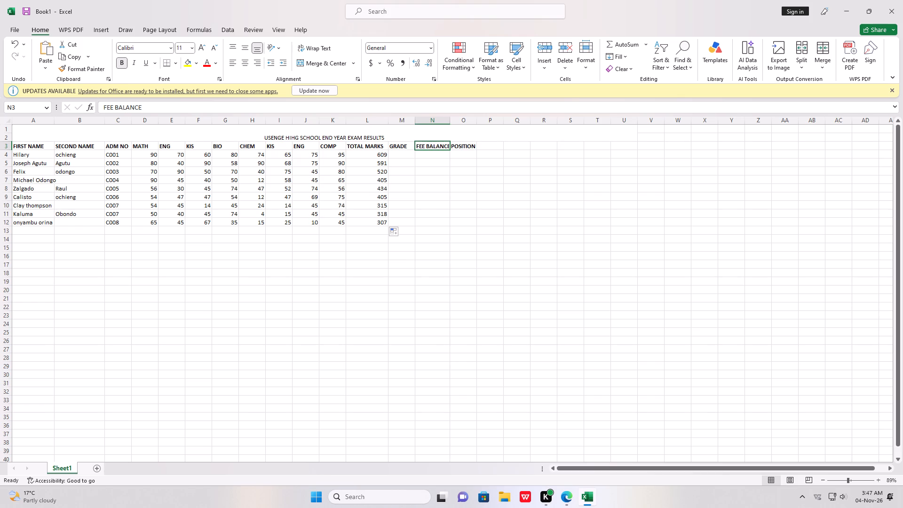
pyautogui.moveTo(451, 119); pyautogui.dragTo(459, 119)
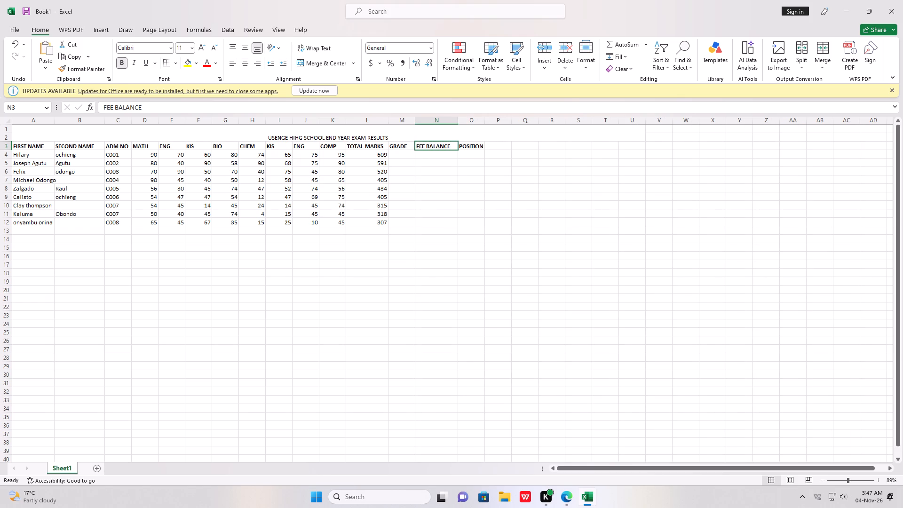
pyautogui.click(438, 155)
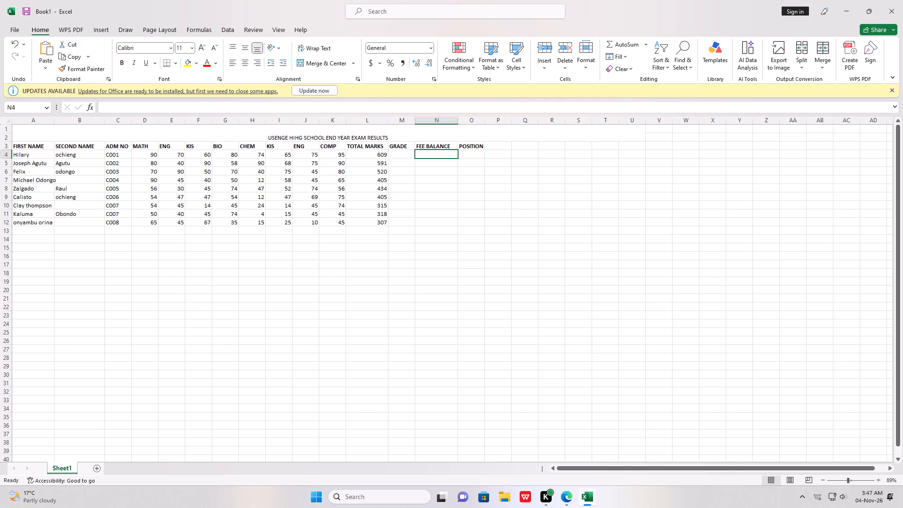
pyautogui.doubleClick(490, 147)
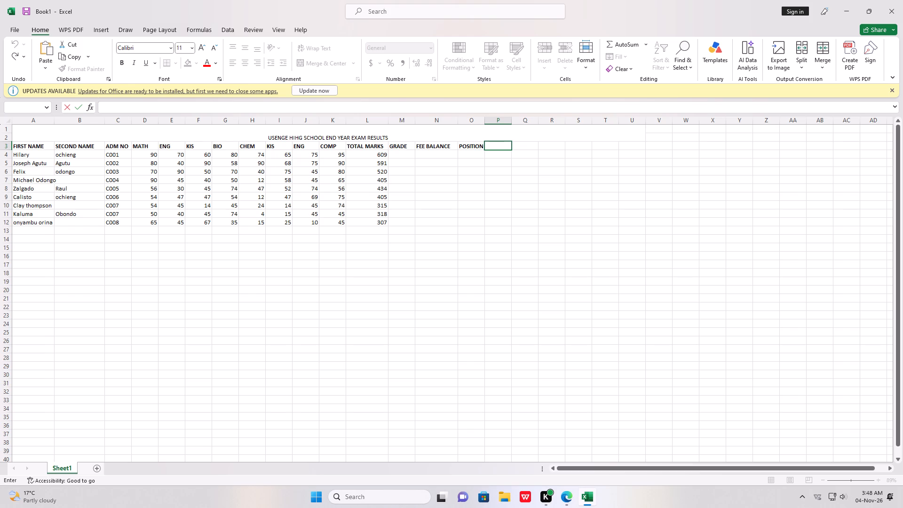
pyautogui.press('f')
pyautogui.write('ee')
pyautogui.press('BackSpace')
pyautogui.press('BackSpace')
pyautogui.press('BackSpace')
# Begin an IF formula in cell M4 for the first student's GRADE.
pyautogui.click(398, 153)
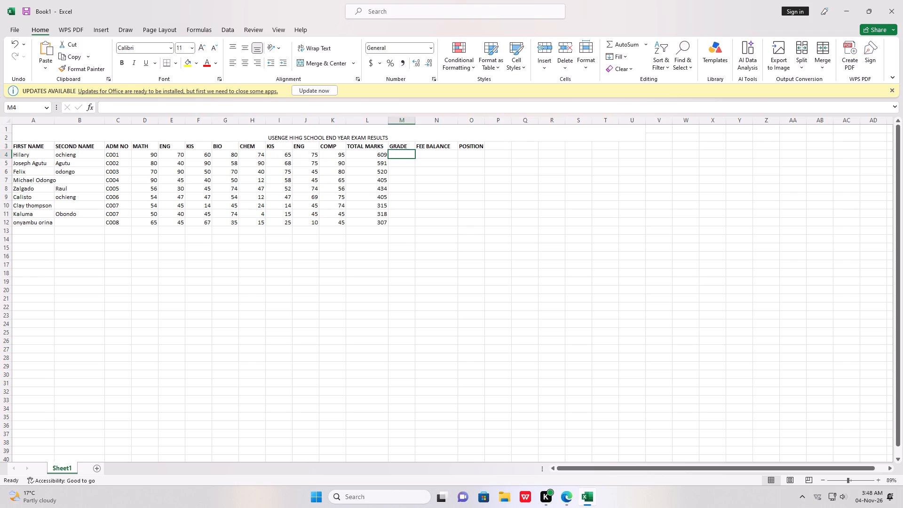
pyautogui.press('=')
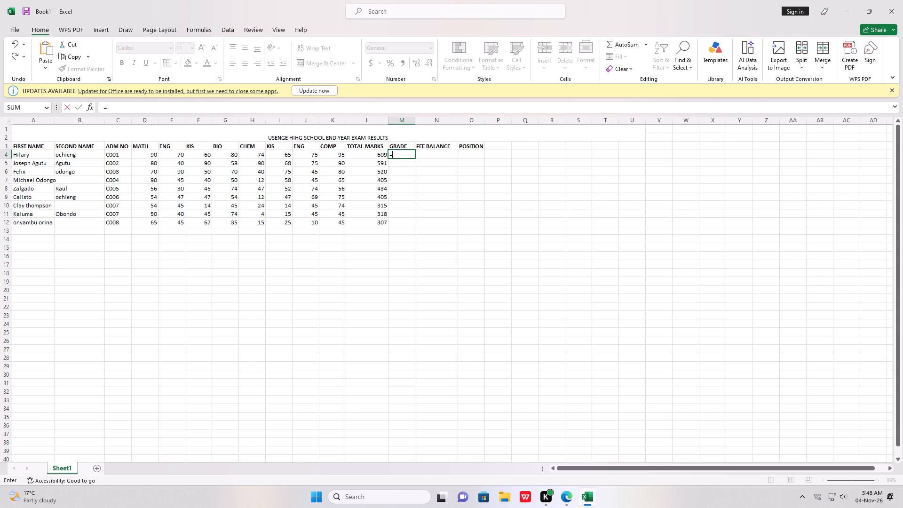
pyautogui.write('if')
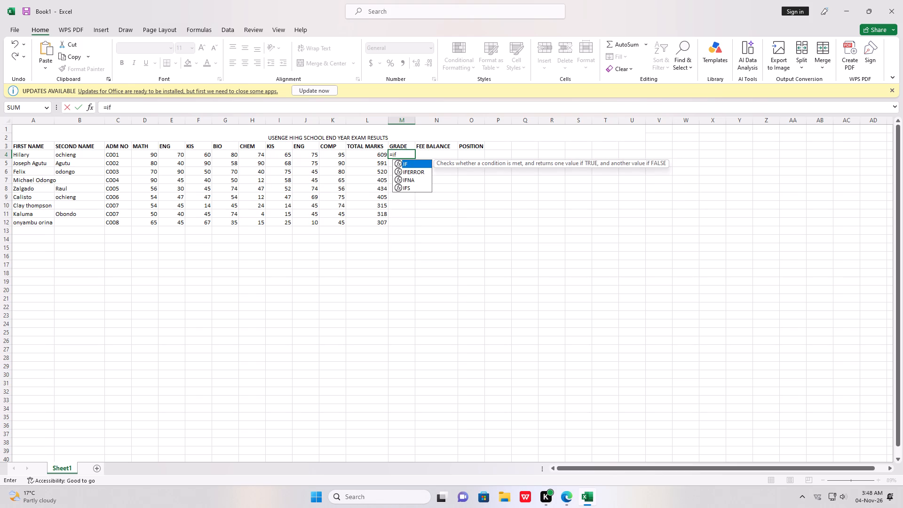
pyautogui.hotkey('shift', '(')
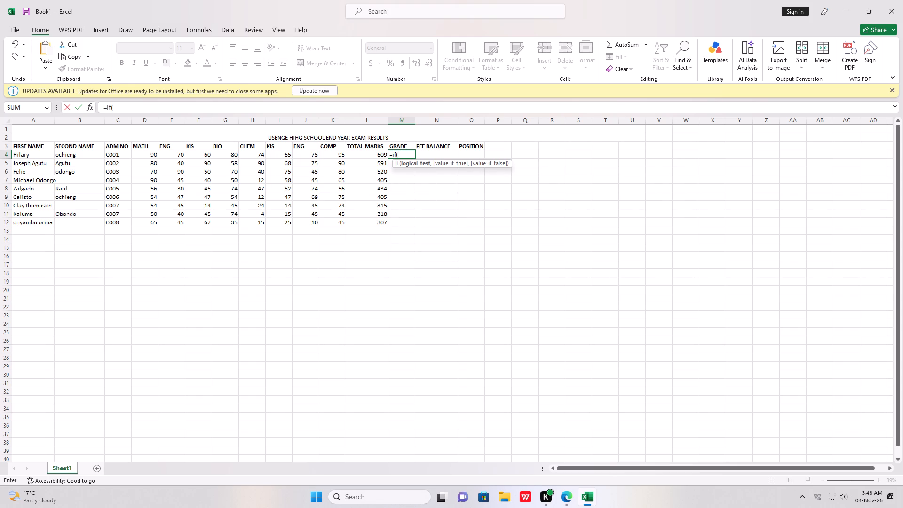
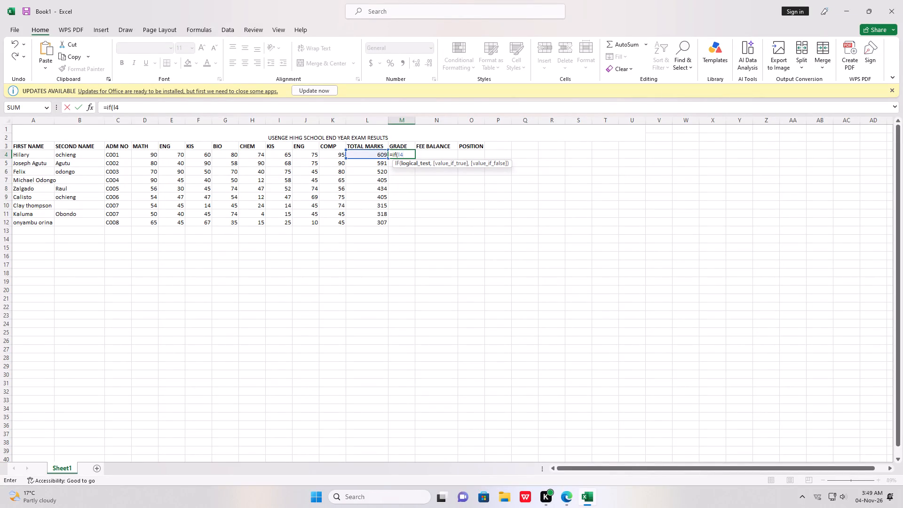
# Continue the GRADE formula in M4 with the condition L4>=600 and "A" as its result when true.
pyautogui.hotkey('shift', '>')
pyautogui.press('=')
pyautogui.write('600')
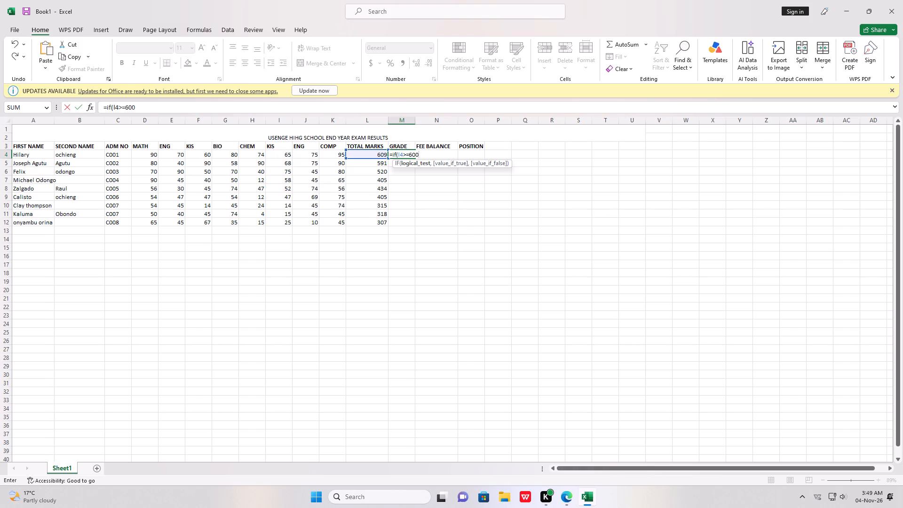
pyautogui.press(',')
pyautogui.hotkey('shift', '"')
pyautogui.press('a')
pyautogui.press('BackSpace')
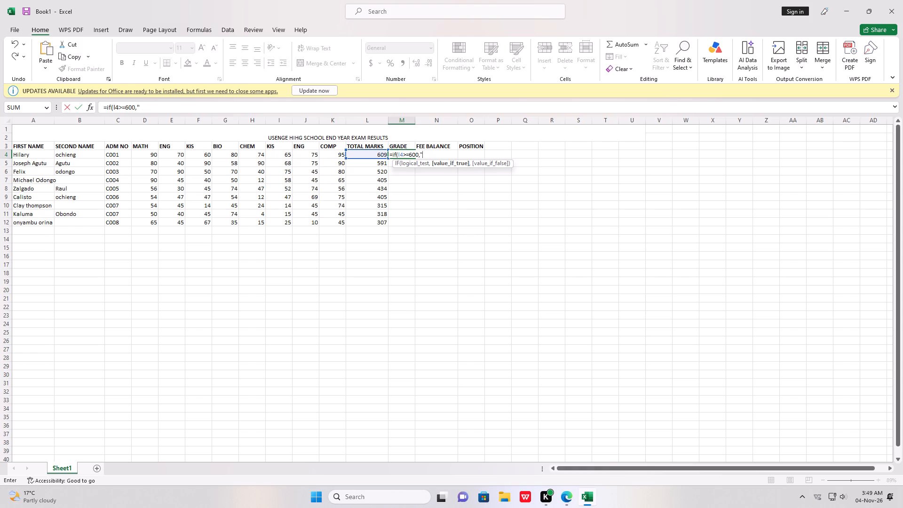
pyautogui.hotkey('shift', 'a')
pyautogui.hotkey('shift', '"')
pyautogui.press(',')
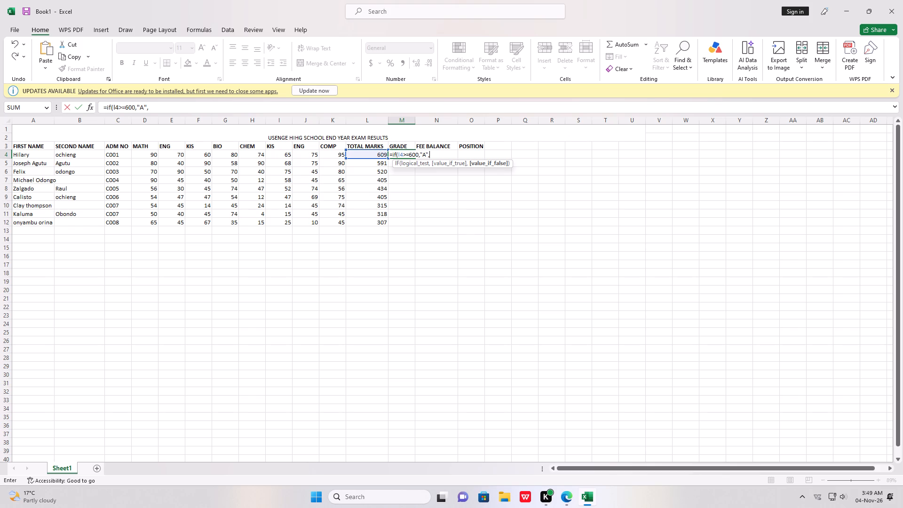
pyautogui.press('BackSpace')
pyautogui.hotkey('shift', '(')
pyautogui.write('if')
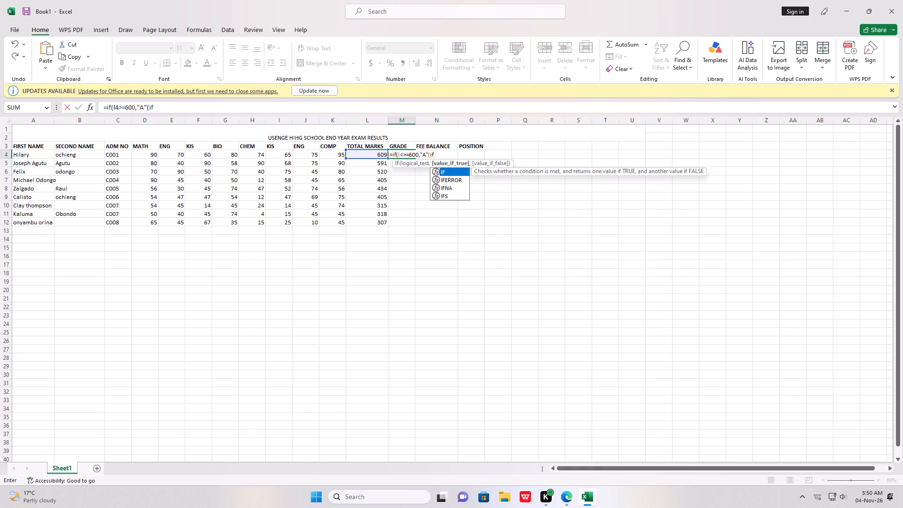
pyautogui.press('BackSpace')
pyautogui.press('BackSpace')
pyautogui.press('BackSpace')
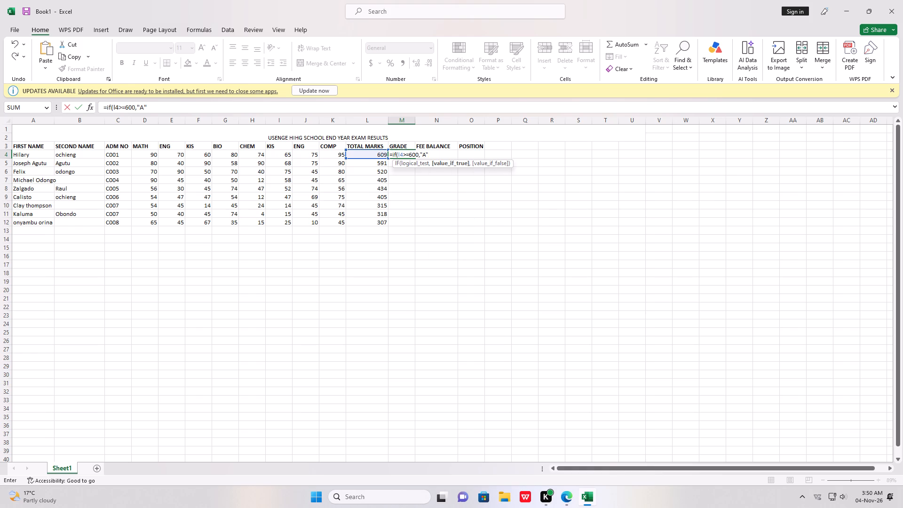
# Nest a second IF in the M4 formula that gives "B" when L4>=500.
pyautogui.press(',')
pyautogui.hotkey('shift', 'i')
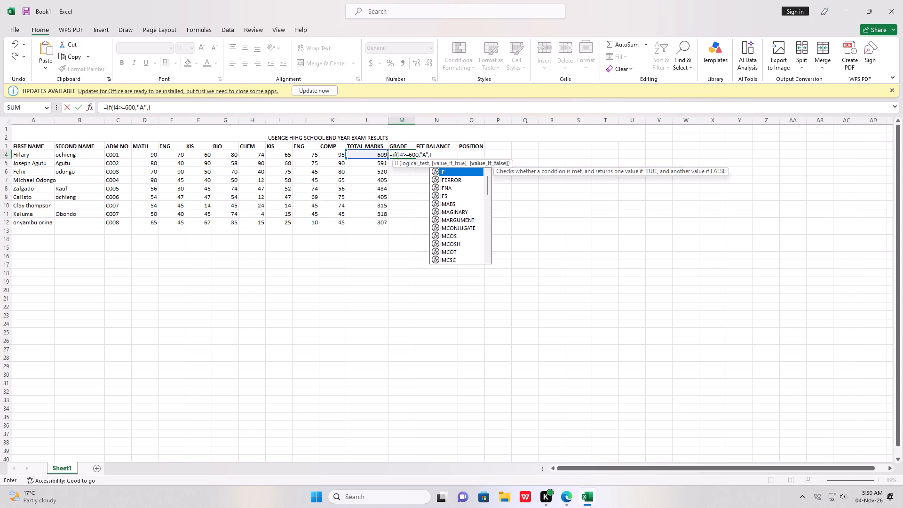
pyautogui.hotkey('shift', 'f')
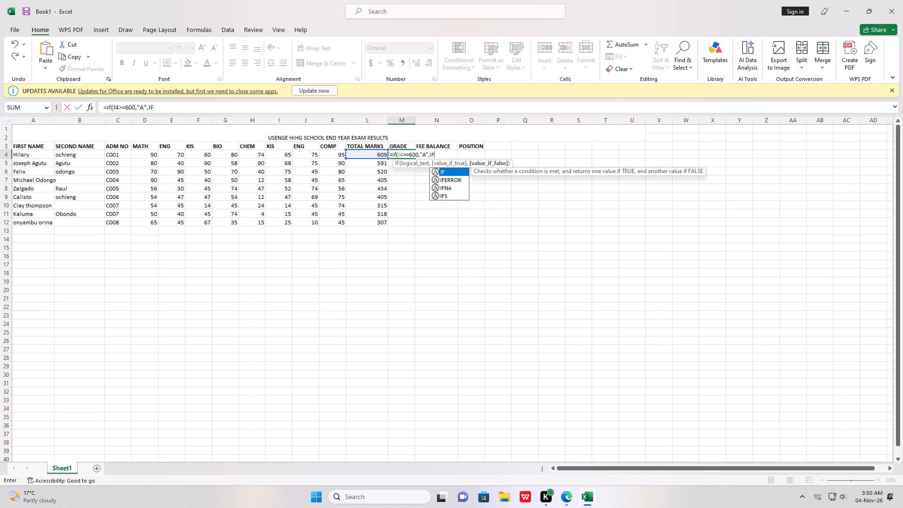
pyautogui.hotkey('shift', '(')
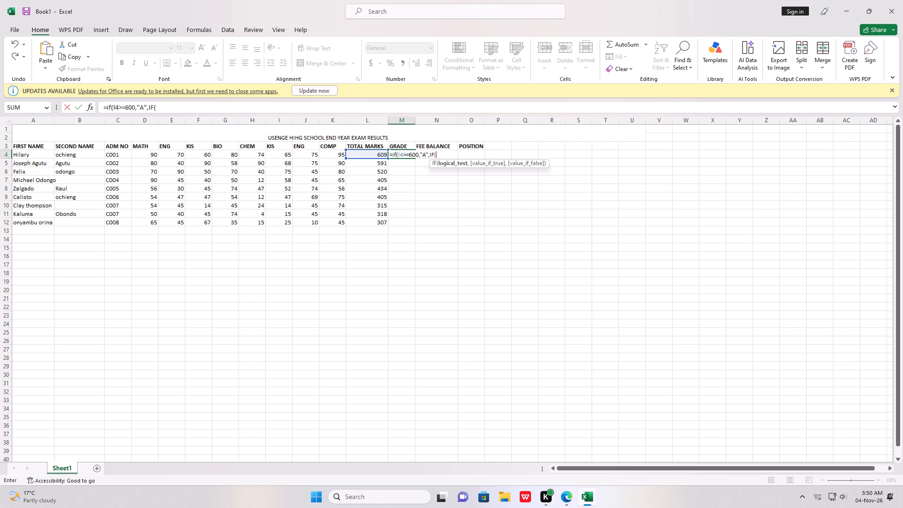
pyautogui.press('l')
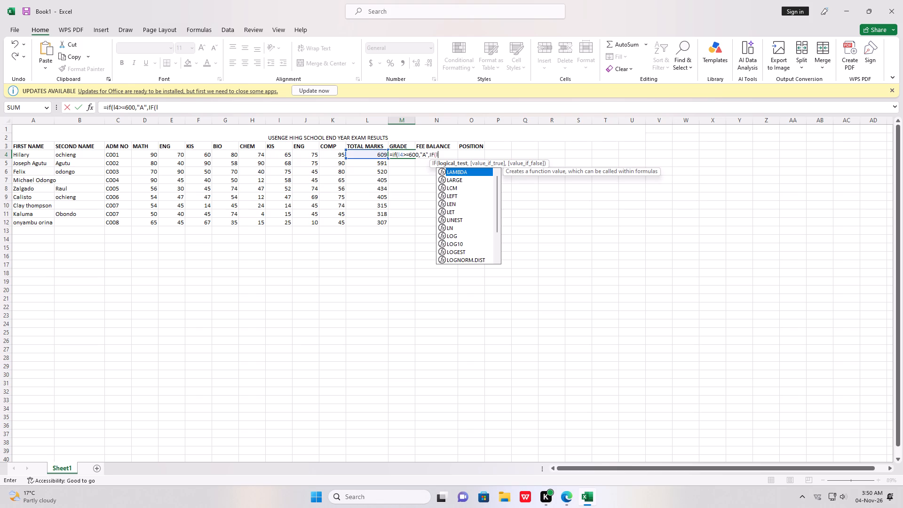
pyautogui.press('4')
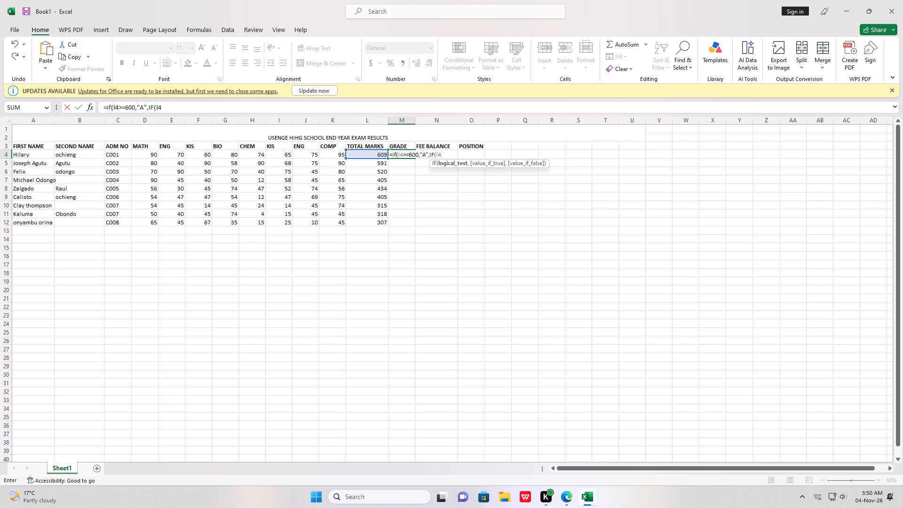
pyautogui.hotkey('shift', '>')
pyautogui.press('=')
pyautogui.write('500')
pyautogui.press(',')
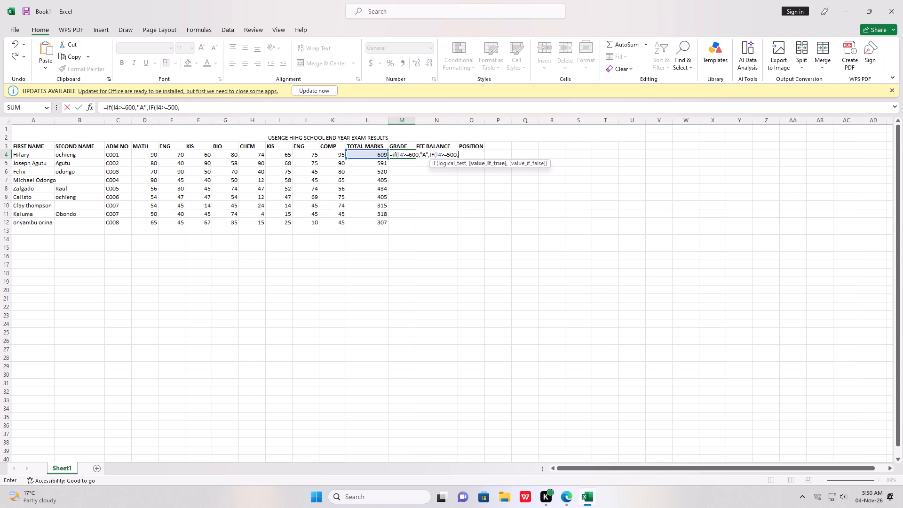
pyautogui.hotkey('shift', '"')
pyautogui.press('b')
pyautogui.press('BackSpace')
pyautogui.hotkey('shift', 'b')
pyautogui.hotkey('shift', '"')
# Open a third nested IF in the M4 grade formula, following the "B" result.
pyautogui.press(',')
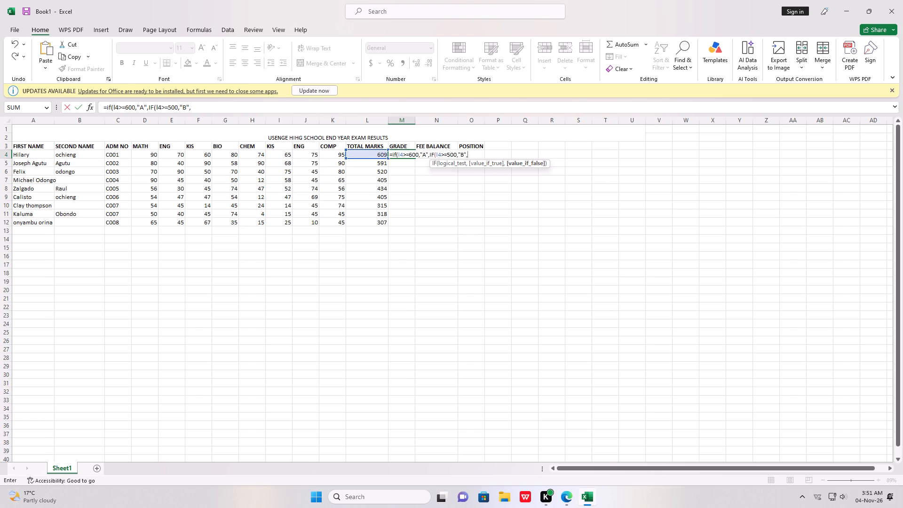
pyautogui.write('IF')
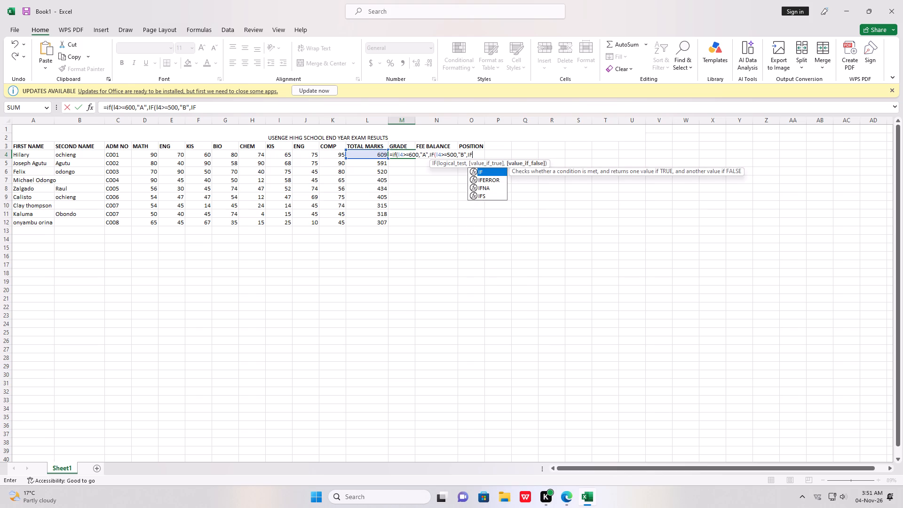
pyautogui.hotkey('shift', '(')
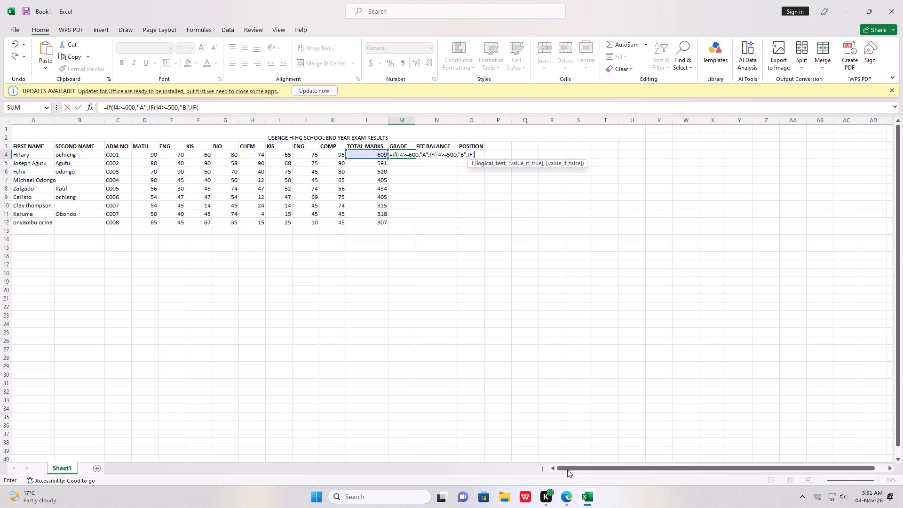
# Switch to Microsoft Edge, examine the 15-minute XAUUSD chart on TradingView, dismiss the broker advert and return to the Excel workbook.
pyautogui.click(570, 498)
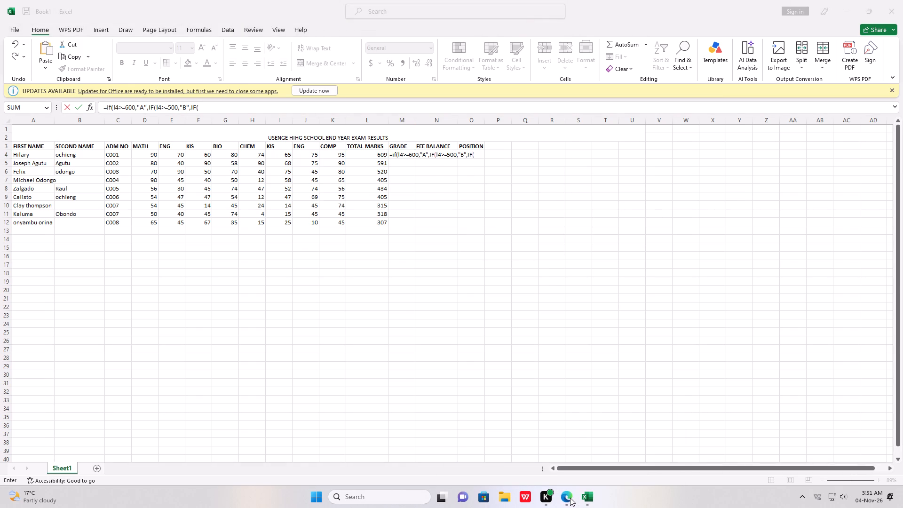
pyautogui.click(565, 501)
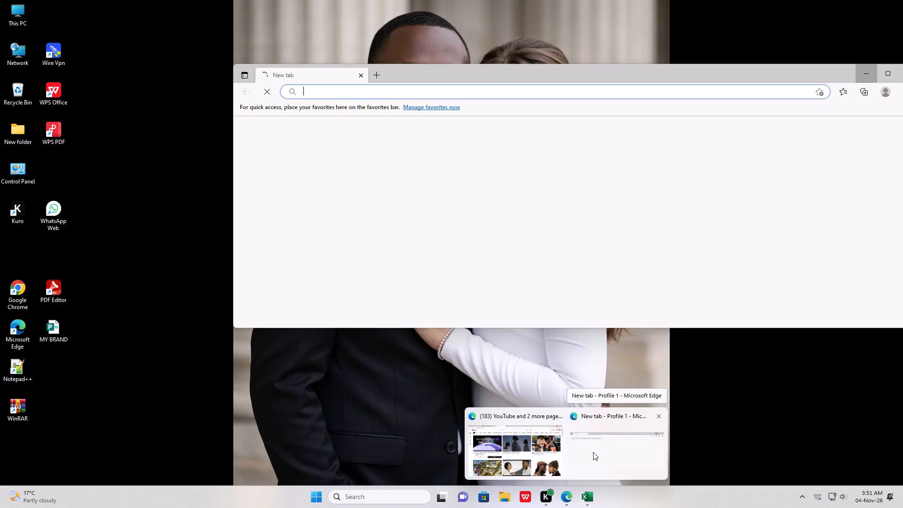
pyautogui.click(553, 453)
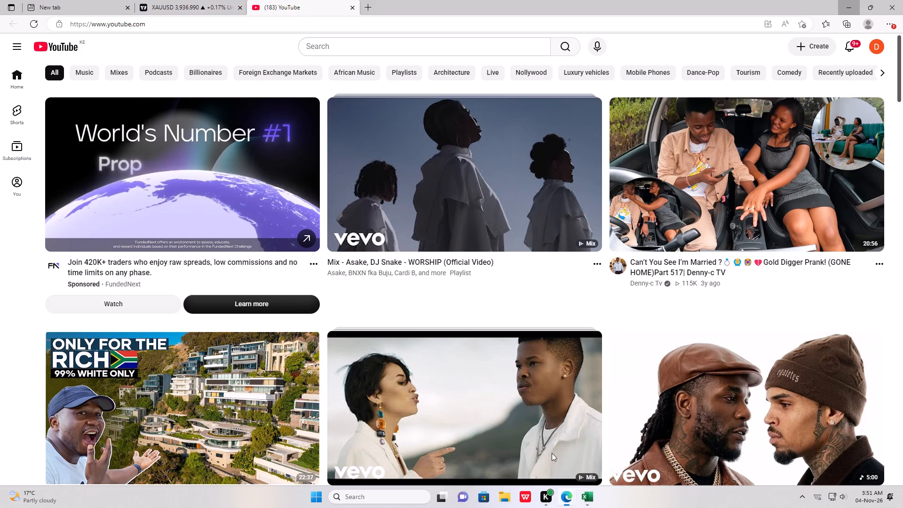
pyautogui.click(213, 3)
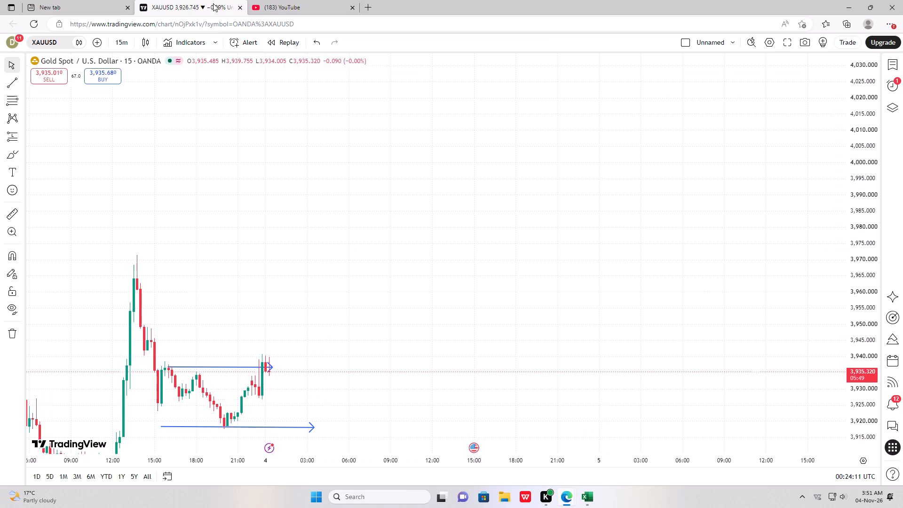
pyautogui.moveTo(356, 328); pyautogui.dragTo(428, 220)
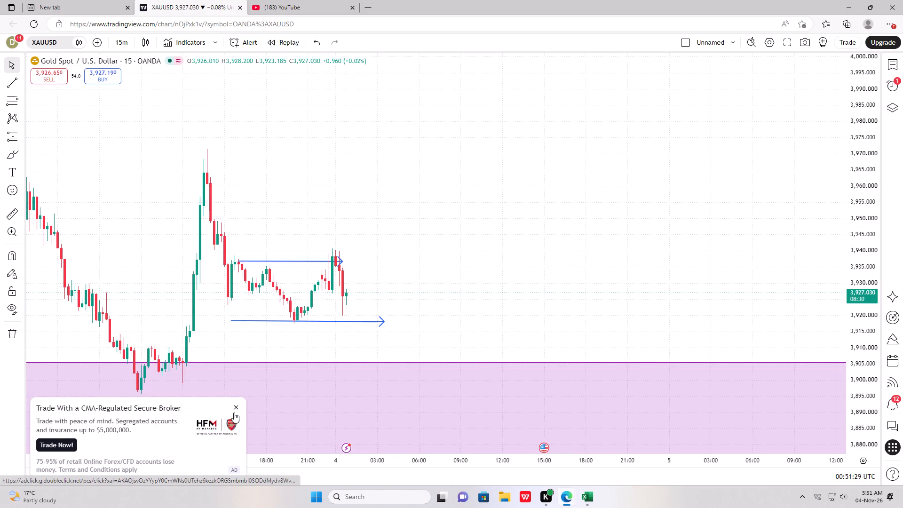
pyautogui.click(235, 406)
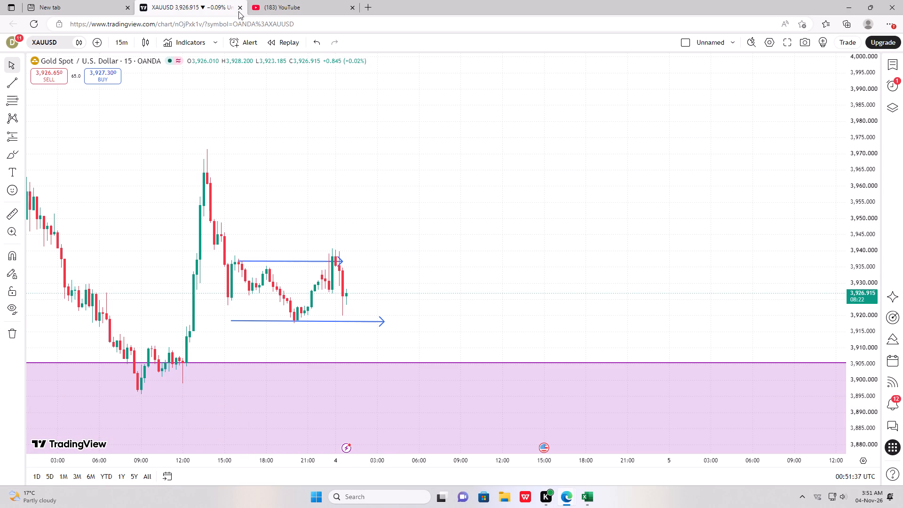
pyautogui.click(850, 10)
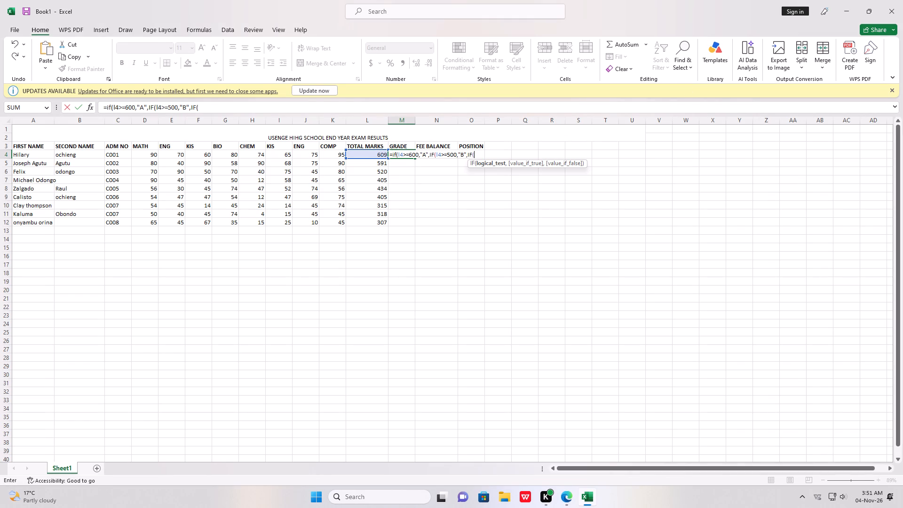
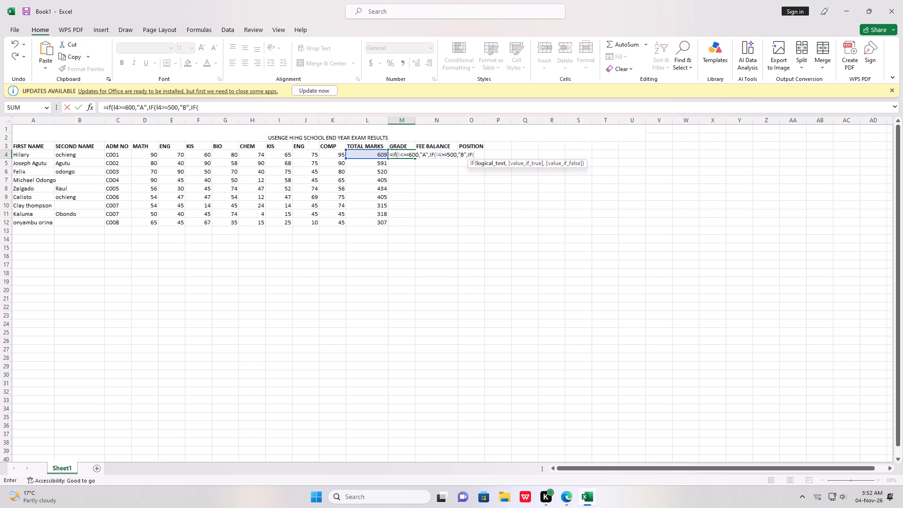
# Give the third nested IF in the M4 grade formula the condition L4>=400 with "c" as its result when true.
pyautogui.press('l')
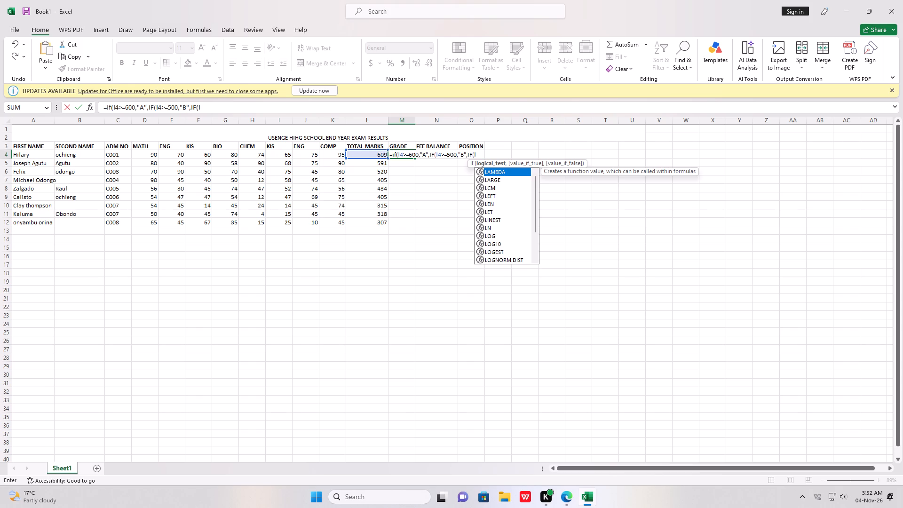
pyautogui.press('4')
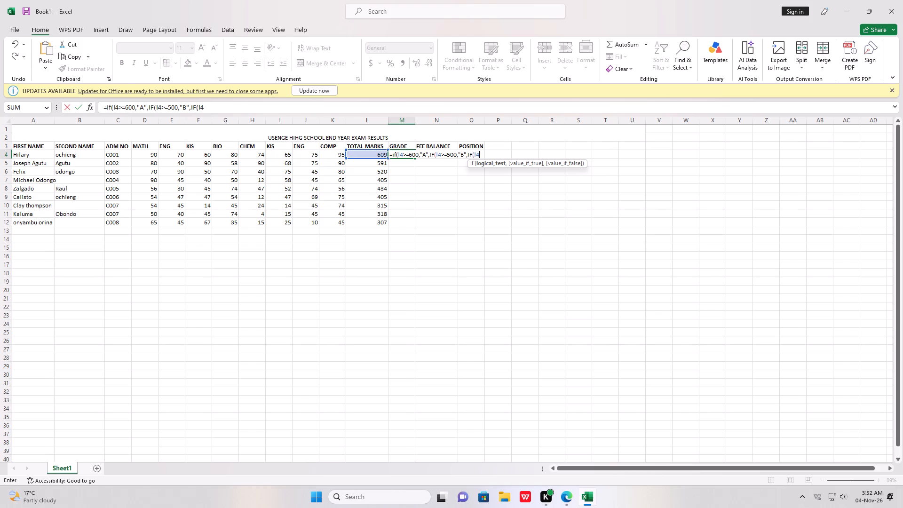
pyautogui.hotkey('shift', '>')
pyautogui.press('=')
pyautogui.write('400')
pyautogui.press(',')
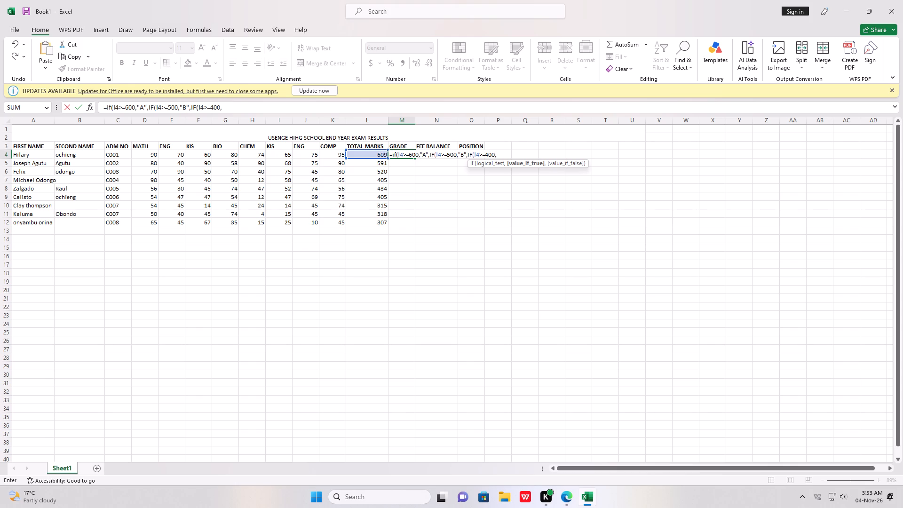
pyautogui.hotkey('shift', '"')
pyautogui.press('c')
pyautogui.hotkey('shift', '"')
# Finish the M4 grade formula with "D" as the final false result, close all three IFs and enter it.
pyautogui.press(',')
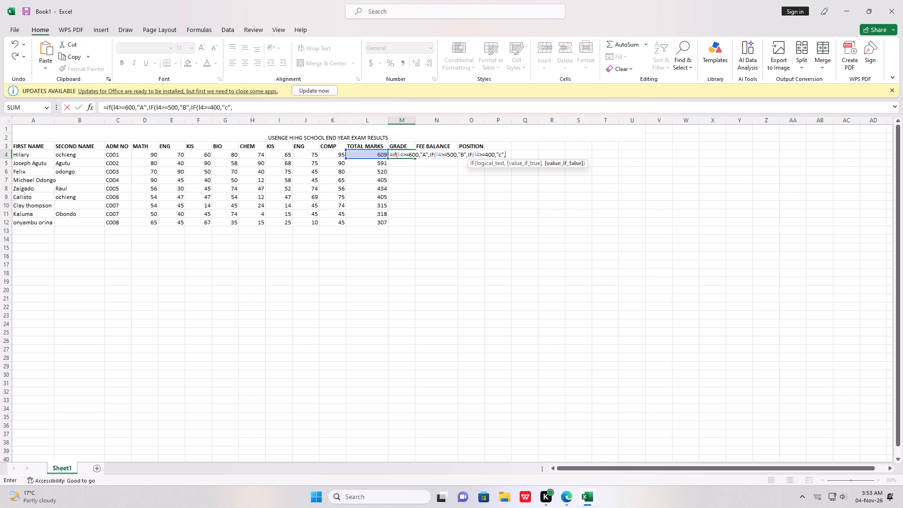
pyautogui.hotkey('shift', '"')
pyautogui.press('d')
pyautogui.press('BackSpace')
pyautogui.hotkey('shift', 'd')
pyautogui.hotkey('shift', ':')
pyautogui.press('BackSpace')
pyautogui.hotkey('shift', ':')
pyautogui.press('BackSpace')
pyautogui.hotkey('shift', '"')
pyautogui.hotkey('shift', ')')
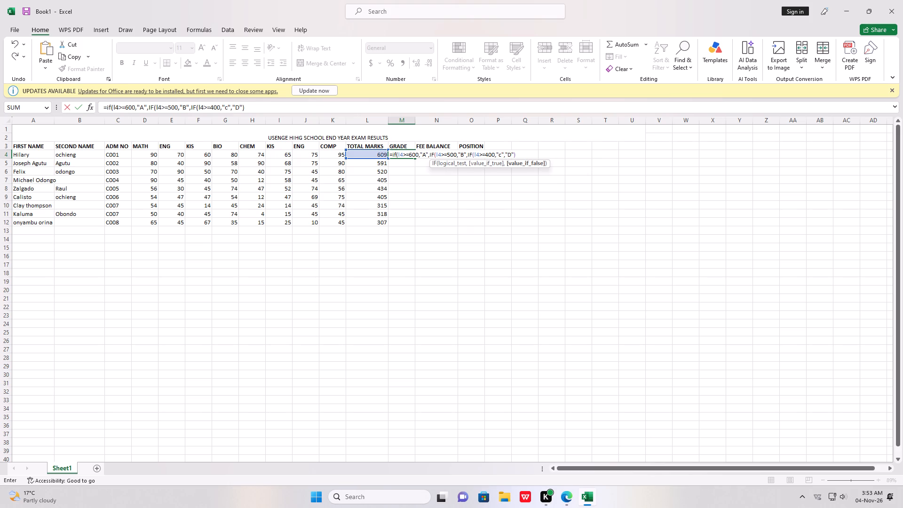
pyautogui.hotkey('shift', ')')
pyautogui.press('0')
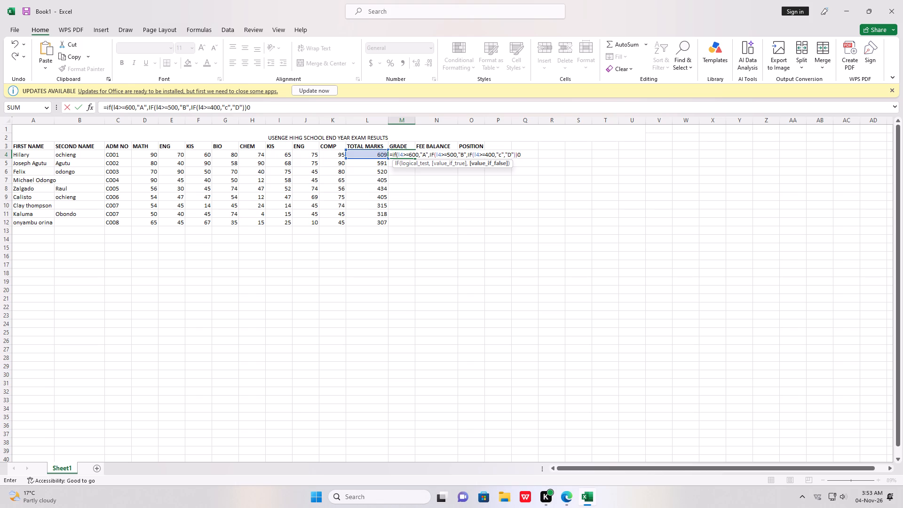
pyautogui.press('BackSpace')
pyautogui.hotkey('shift', ')')
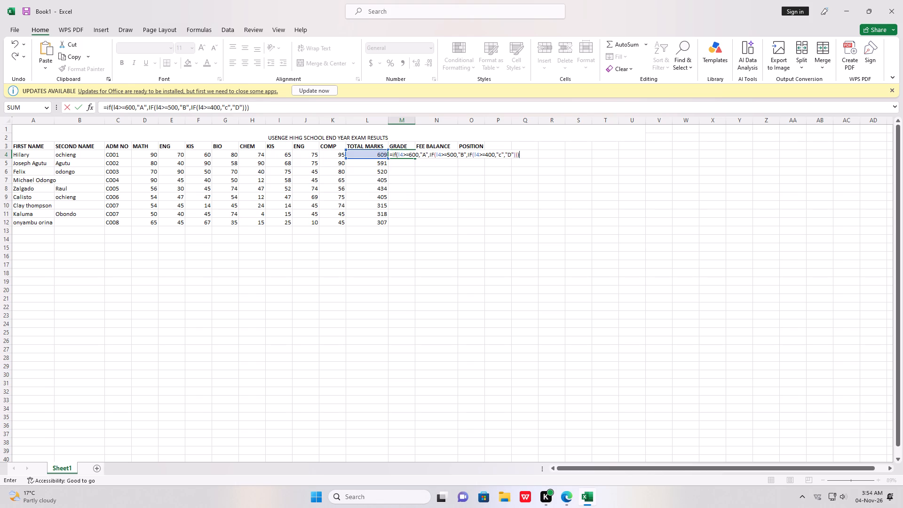
pyautogui.press('Return')
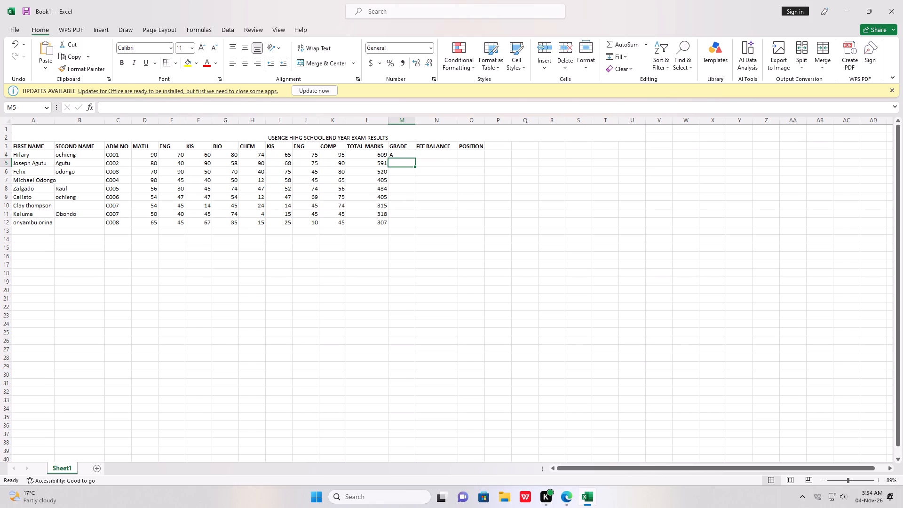
# Fill the grade formula from M4 down through M12 for the remaining students.
pyautogui.click(404, 152)
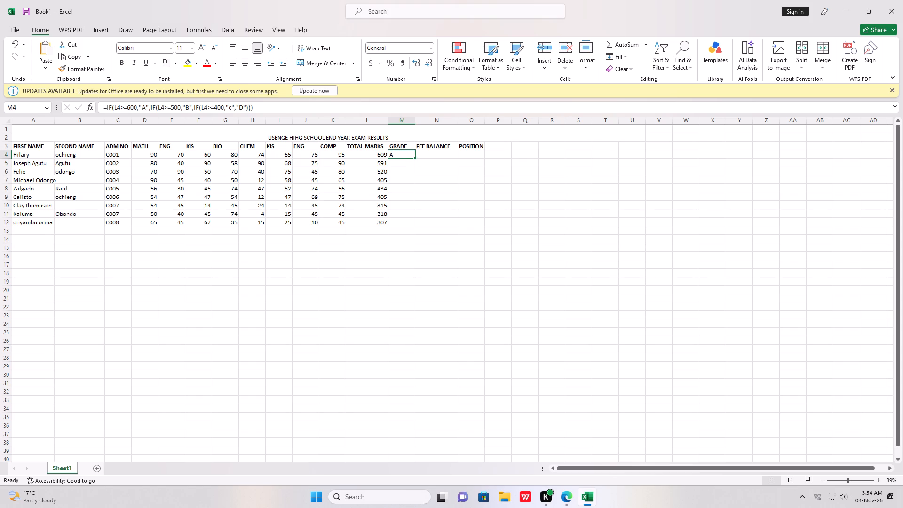
pyautogui.moveTo(414, 157); pyautogui.dragTo(413, 171)
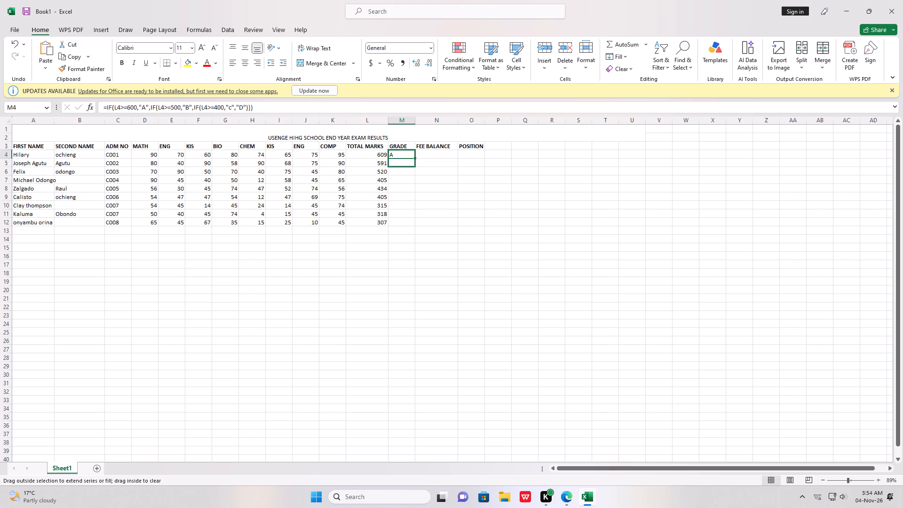
pyautogui.moveTo(413, 171); pyautogui.dragTo(413, 222)
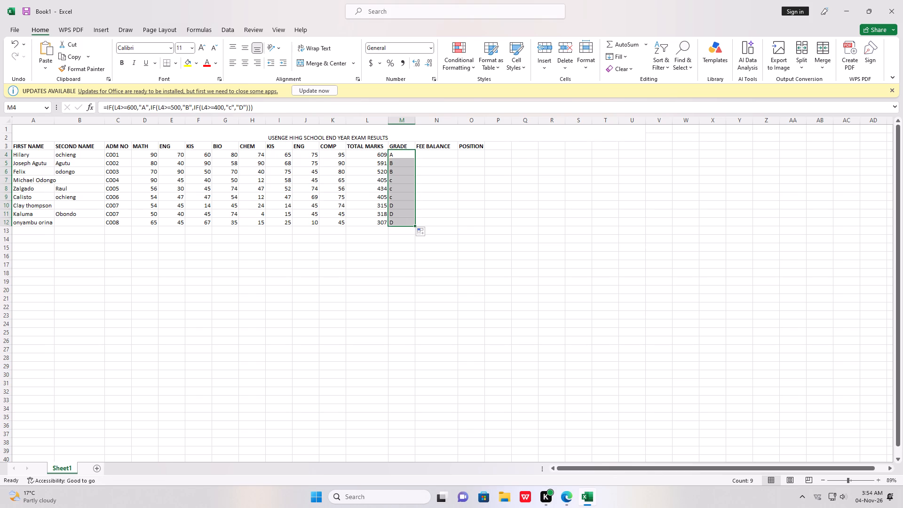
# Change the FEE BALANCE heading in N3 to "FEE paid".
pyautogui.doubleClick(470, 186)
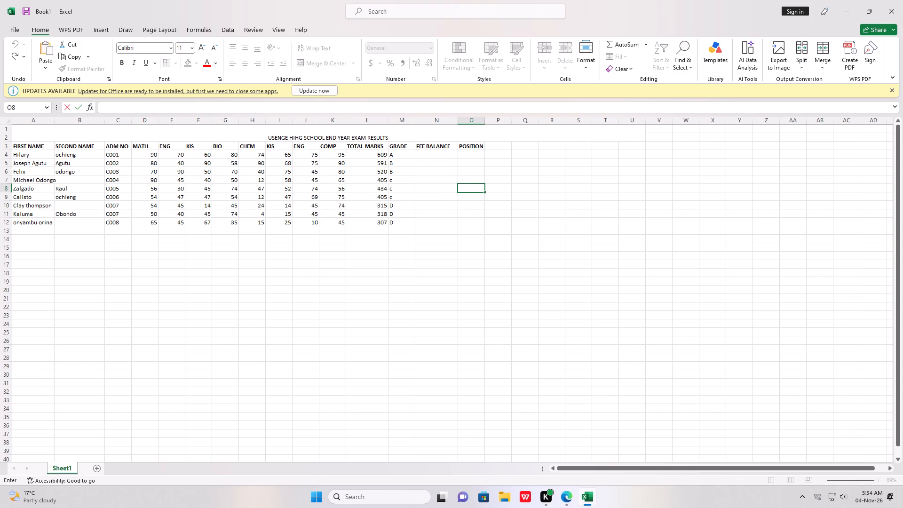
pyautogui.click(451, 159)
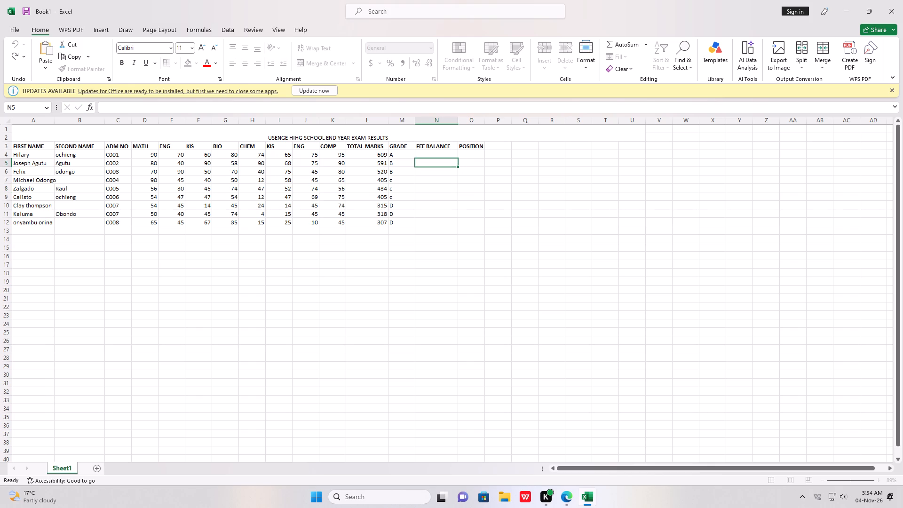
pyautogui.click(451, 154)
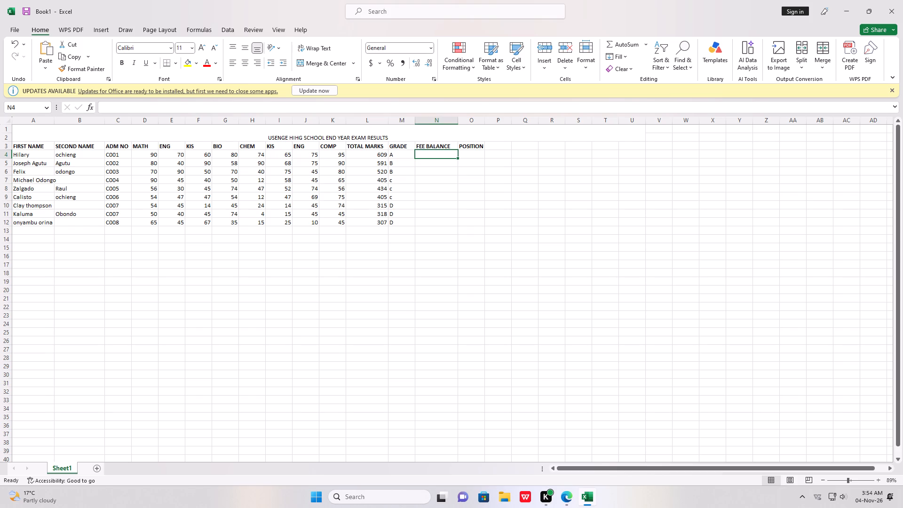
pyautogui.click(446, 146)
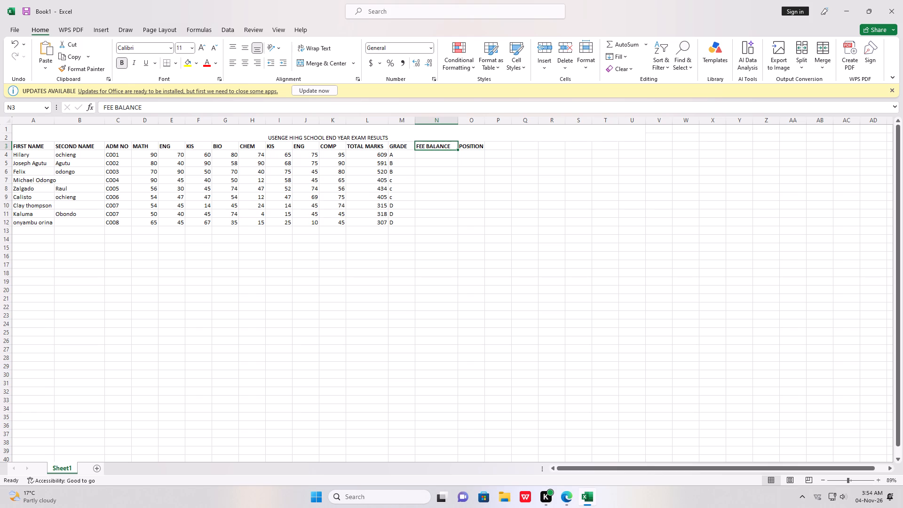
pyautogui.click(446, 146)
pyautogui.click(452, 147)
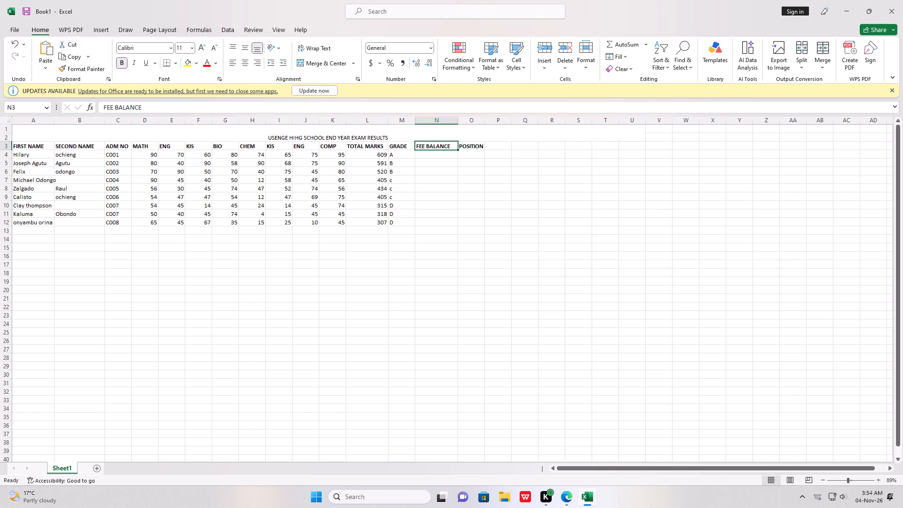
pyautogui.click(452, 147)
pyautogui.doubleClick(452, 147)
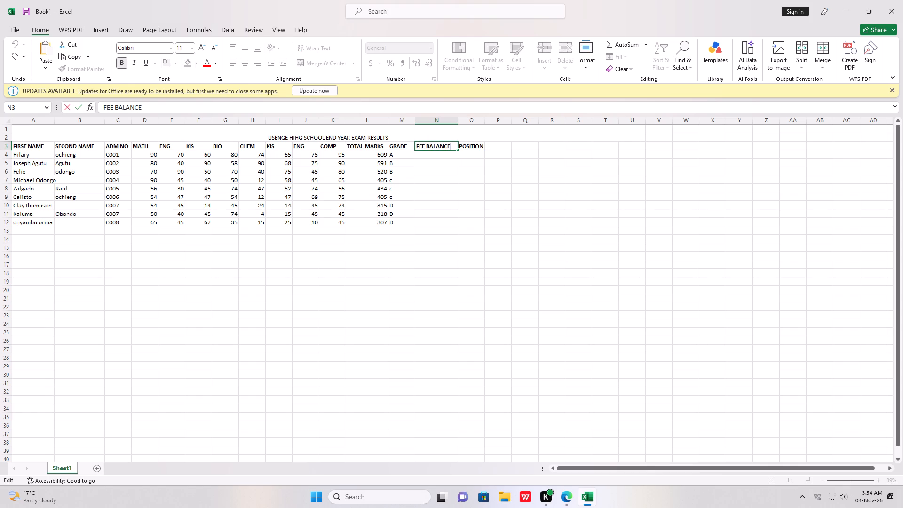
pyautogui.press('BackSpace')
pyautogui.press('BackSpace')
pyautogui.press('BackSpace')
pyautogui.press('BackSpace')
pyautogui.press('BackSpace')
pyautogui.press('BackSpace')
pyautogui.press('BackSpace')
pyautogui.write('paid')
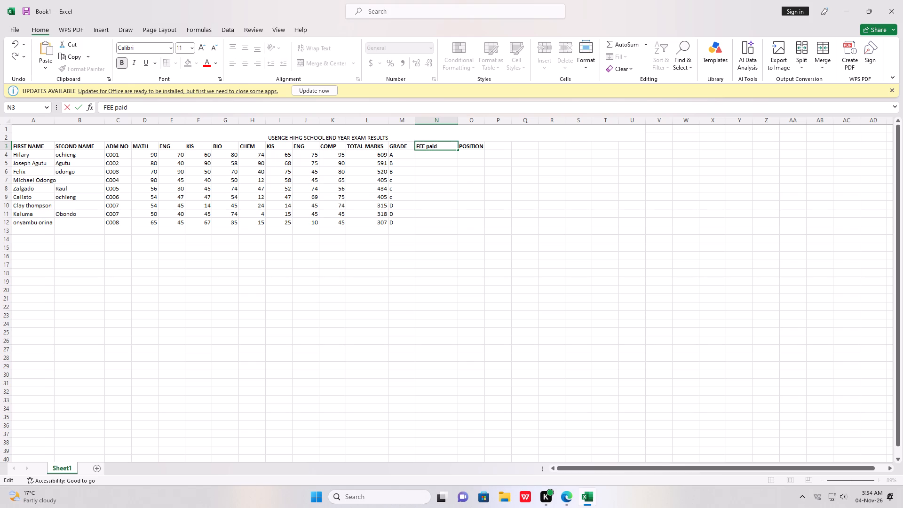
# Add the heading "FEE BALANCE" in P3, beside the POSITION heading.
pyautogui.click(502, 146)
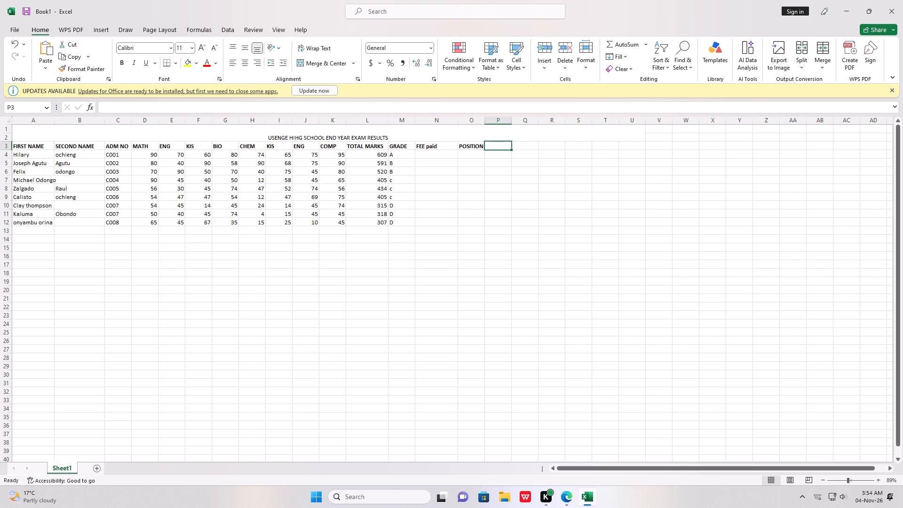
pyautogui.write('fee')
pyautogui.press('space')
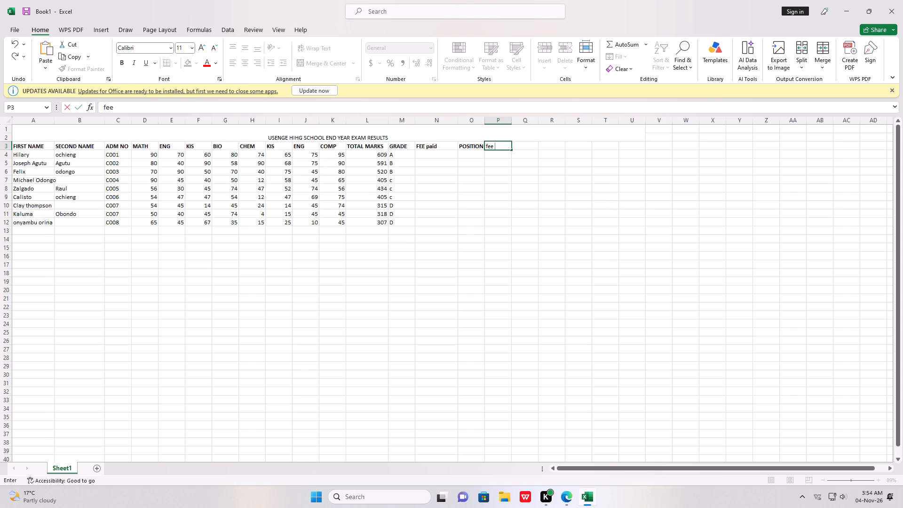
pyautogui.hotkey('shift', 'b')
pyautogui.write('ale')
pyautogui.press('BackSpace')
pyautogui.press('BackSpace')
pyautogui.press('BackSpace')
pyautogui.press('BackSpace')
pyautogui.press('BackSpace')
pyautogui.press('BackSpace')
pyautogui.press('BackSpace')
pyautogui.press('BackSpace')
pyautogui.write('FEE')
pyautogui.press('space')
pyautogui.write('BA')
pyautogui.write('LANCE')
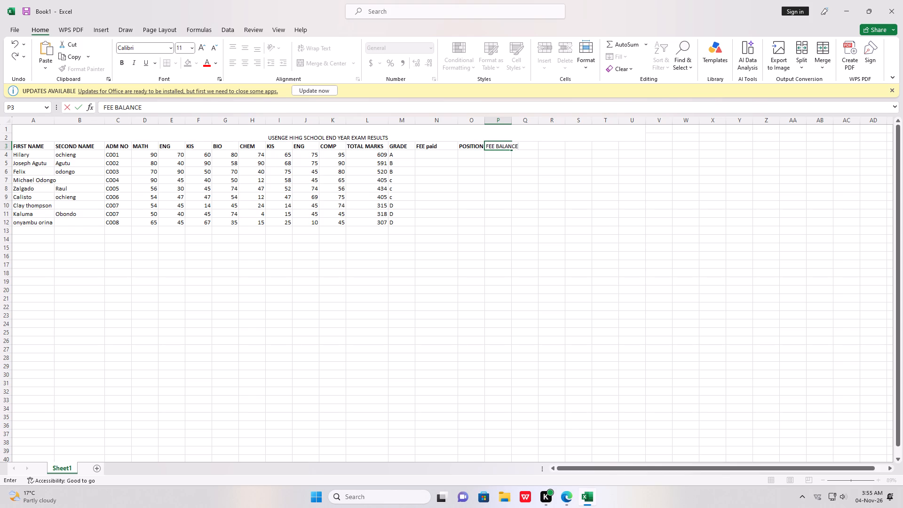
# Widen column O slightly so it fits the POSITION heading.
pyautogui.click(483, 124)
pyautogui.click(483, 121)
pyautogui.moveTo(483, 121); pyautogui.dragTo(495, 120)
pyautogui.click(476, 185)
# Rewrite the heading in N3 in capitals as "FEE PAID".
pyautogui.click(437, 146)
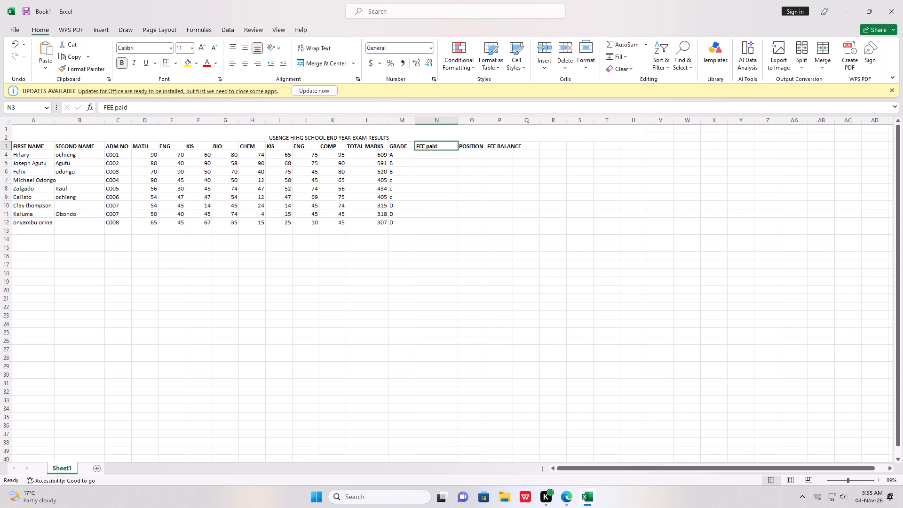
pyautogui.click(441, 146)
pyautogui.doubleClick(443, 147)
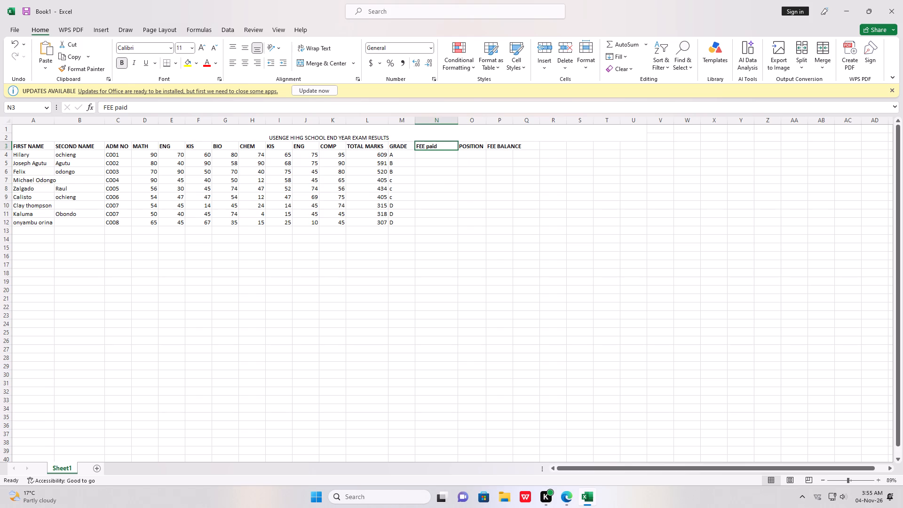
pyautogui.doubleClick(444, 147)
pyautogui.press('BackSpace')
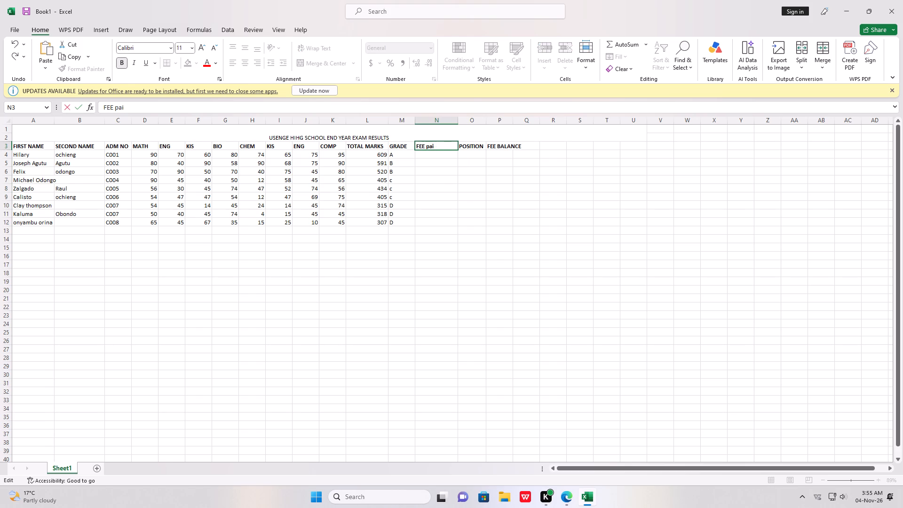
pyautogui.press('BackSpace')
pyautogui.press('BackSpace')
pyautogui.press('BackSpace')
pyautogui.press('p')
pyautogui.write('AID')
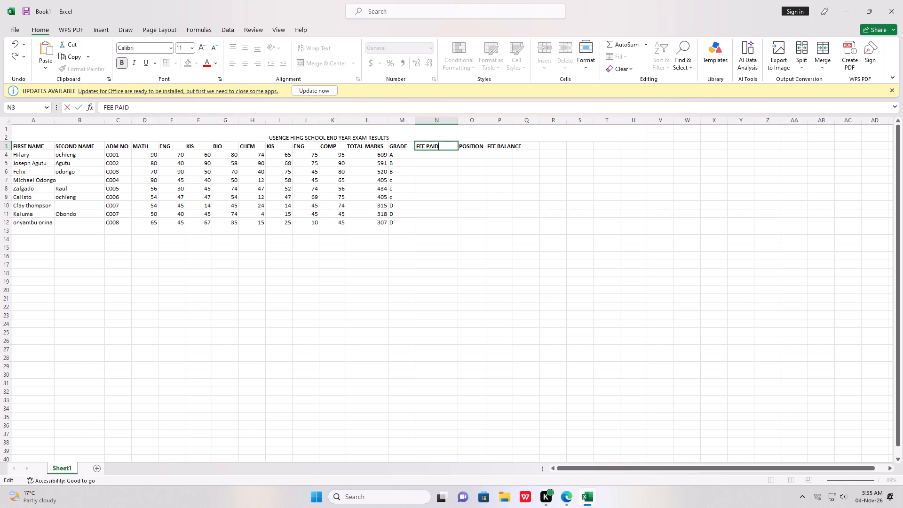
pyautogui.click(435, 154)
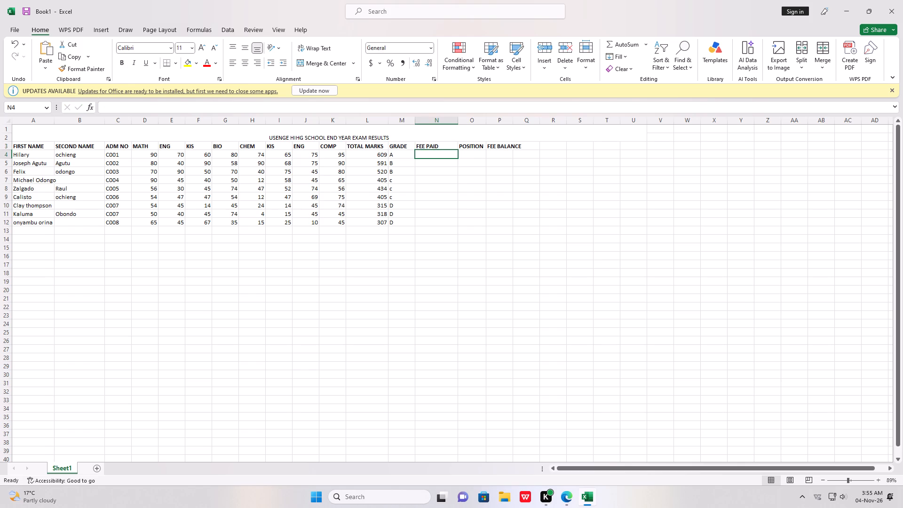
# Widen column P so it fits the FEE BALANCE heading.
pyautogui.doubleClick(506, 154)
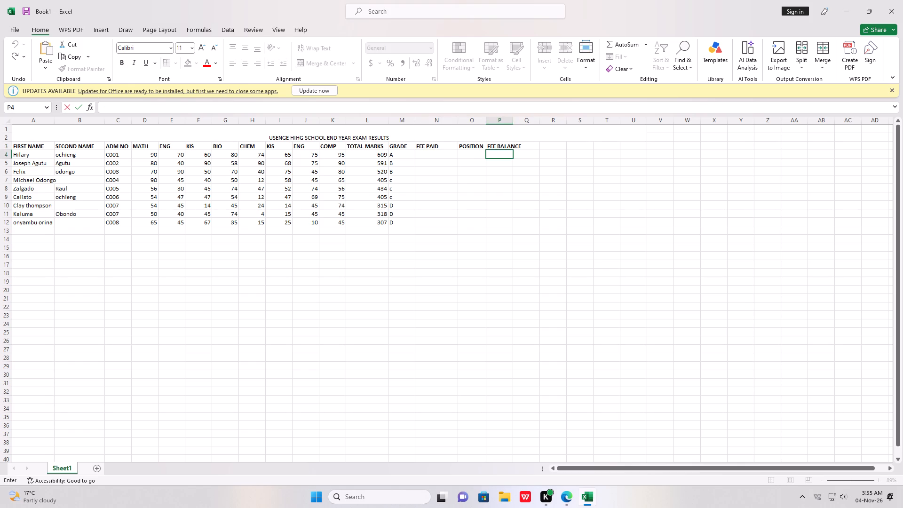
pyautogui.click(514, 145)
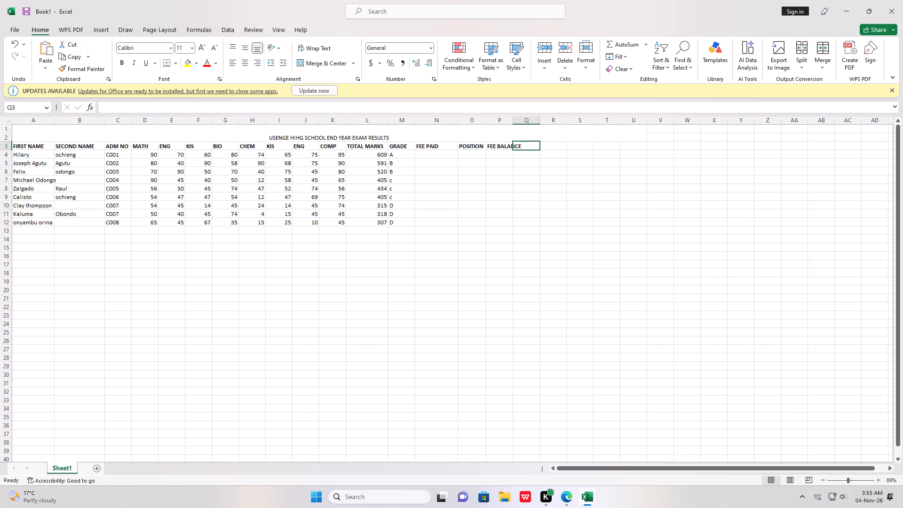
pyautogui.doubleClick(512, 118)
pyautogui.moveTo(514, 117); pyautogui.dragTo(525, 119)
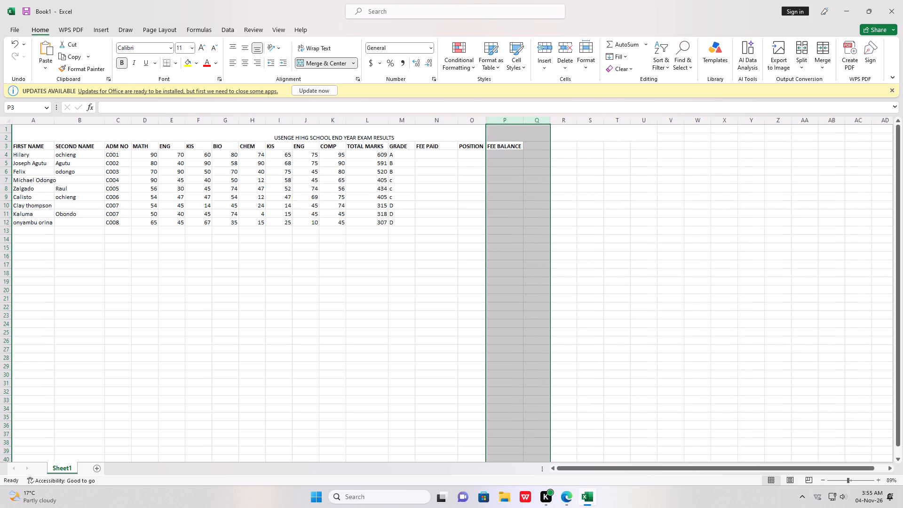
pyautogui.doubleClick(556, 148)
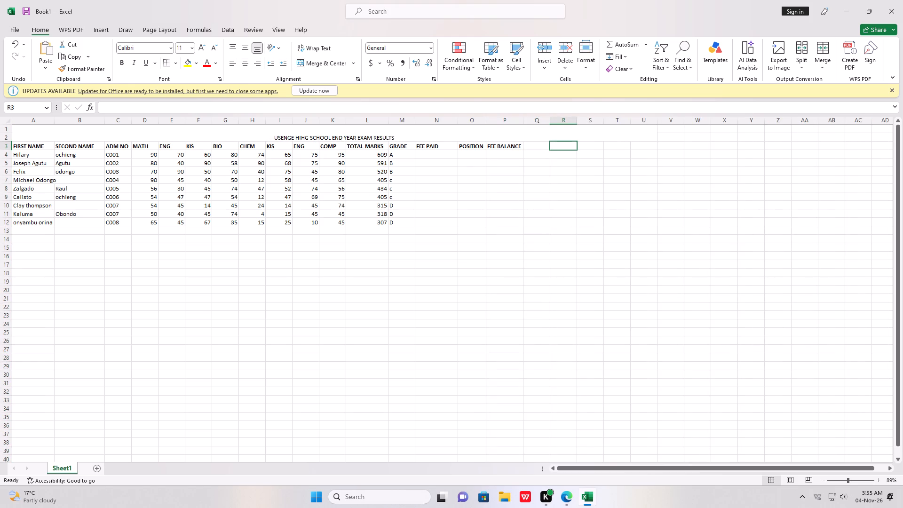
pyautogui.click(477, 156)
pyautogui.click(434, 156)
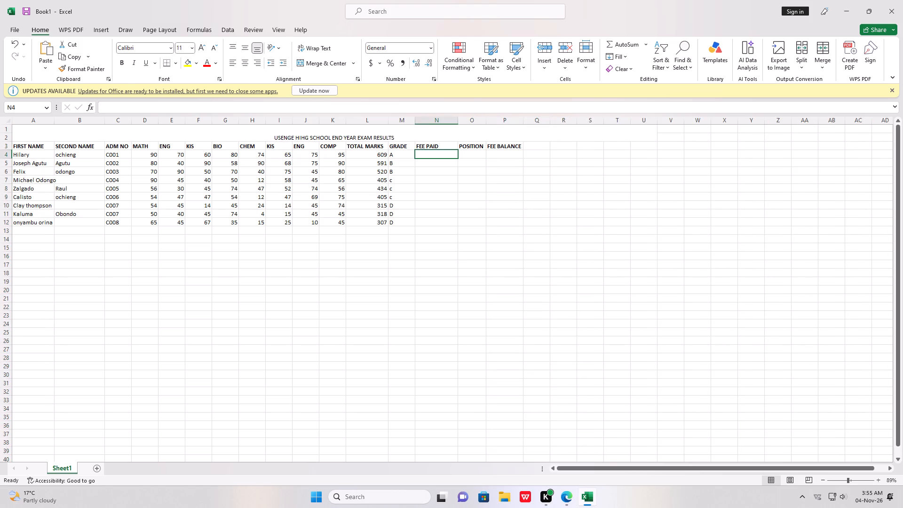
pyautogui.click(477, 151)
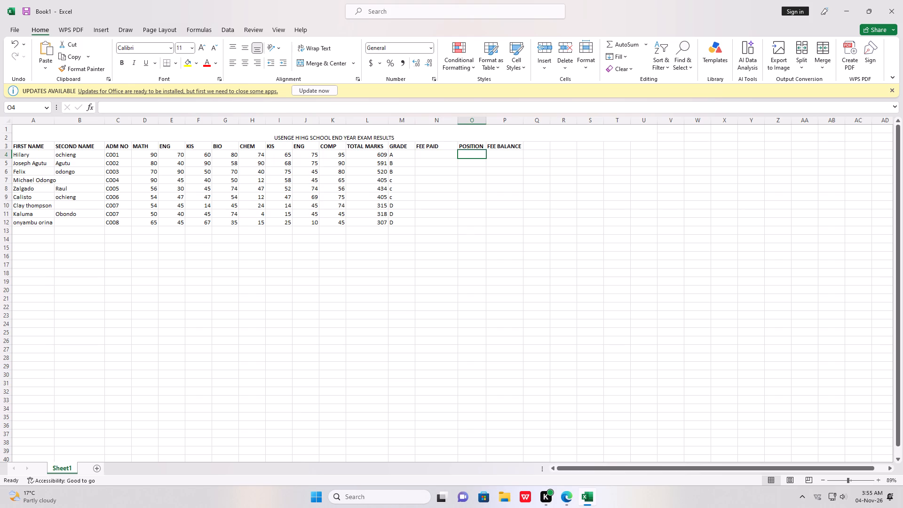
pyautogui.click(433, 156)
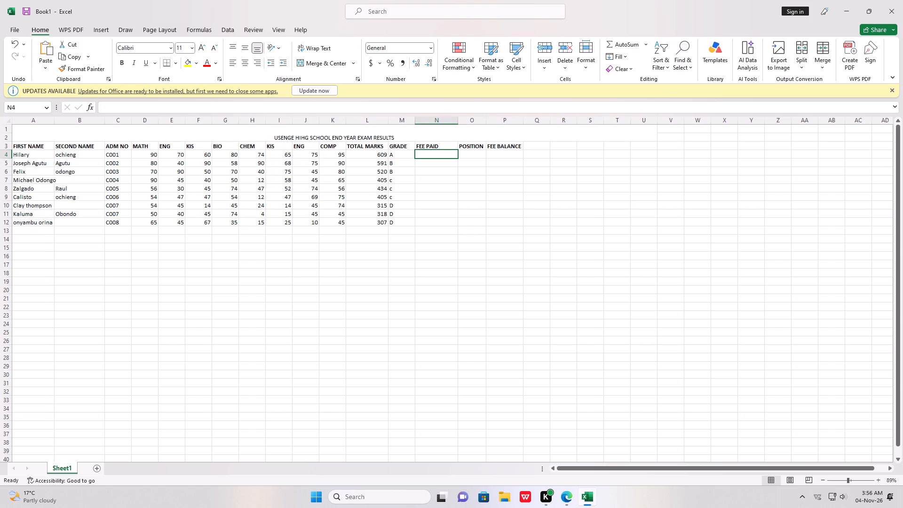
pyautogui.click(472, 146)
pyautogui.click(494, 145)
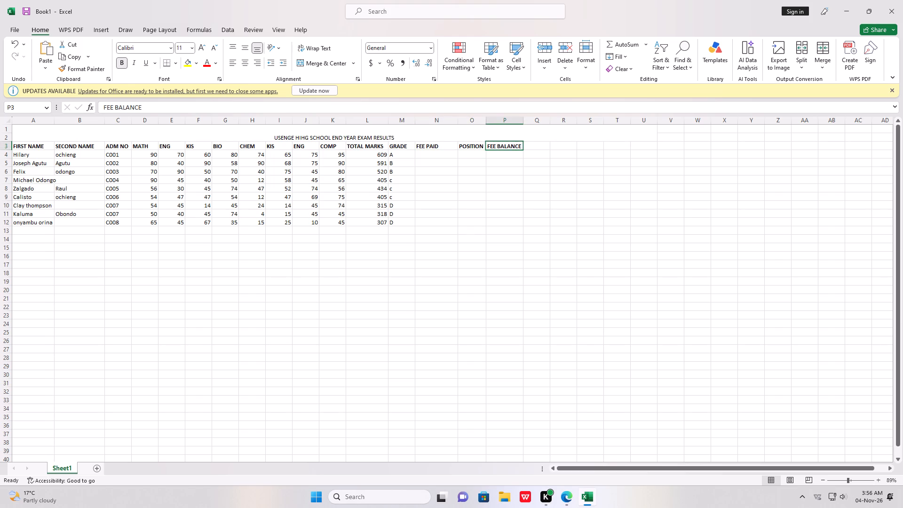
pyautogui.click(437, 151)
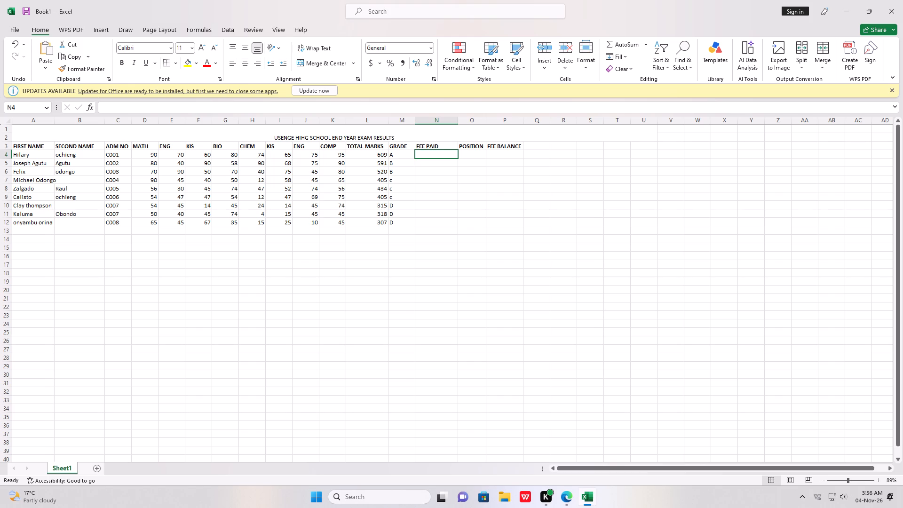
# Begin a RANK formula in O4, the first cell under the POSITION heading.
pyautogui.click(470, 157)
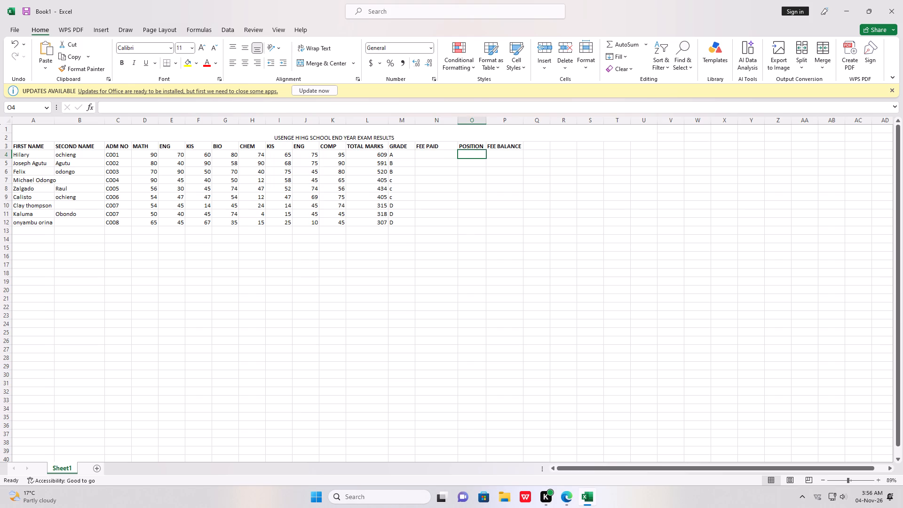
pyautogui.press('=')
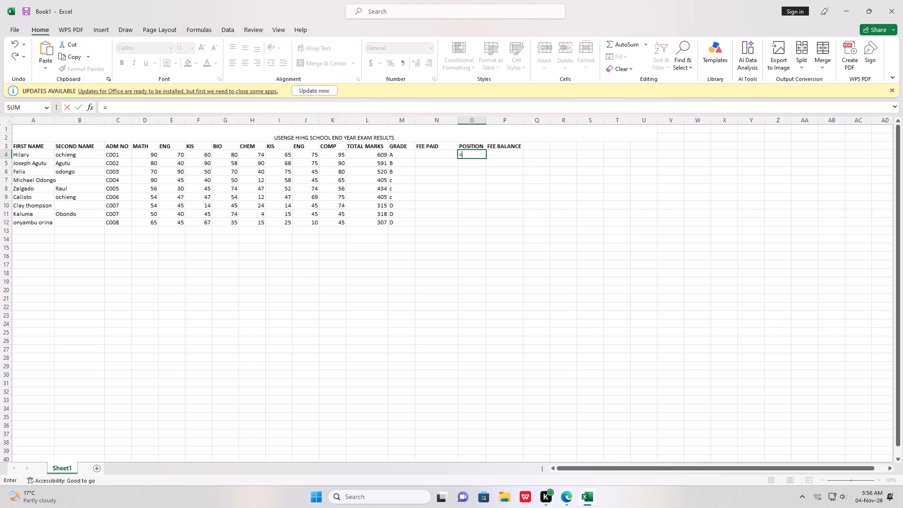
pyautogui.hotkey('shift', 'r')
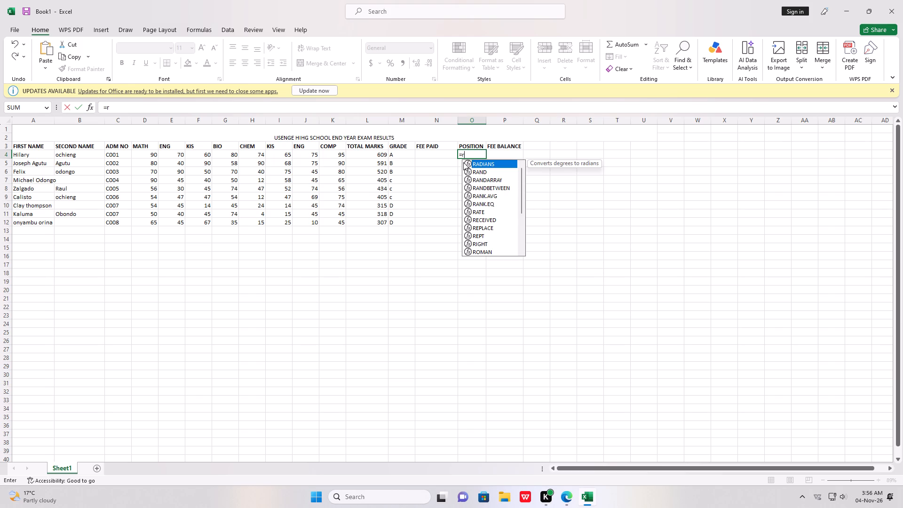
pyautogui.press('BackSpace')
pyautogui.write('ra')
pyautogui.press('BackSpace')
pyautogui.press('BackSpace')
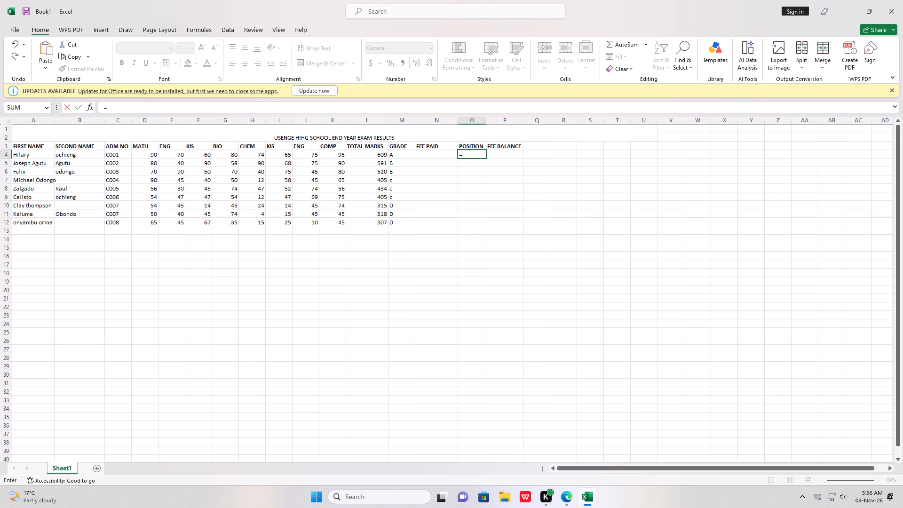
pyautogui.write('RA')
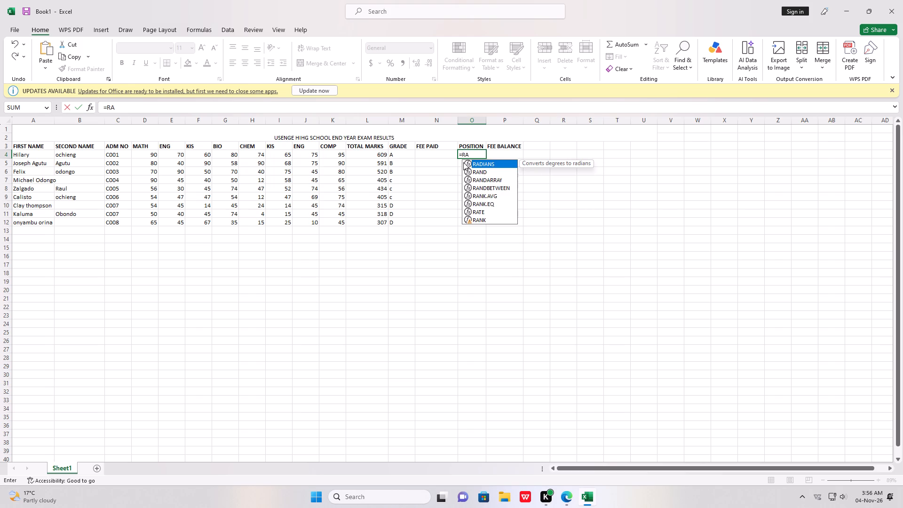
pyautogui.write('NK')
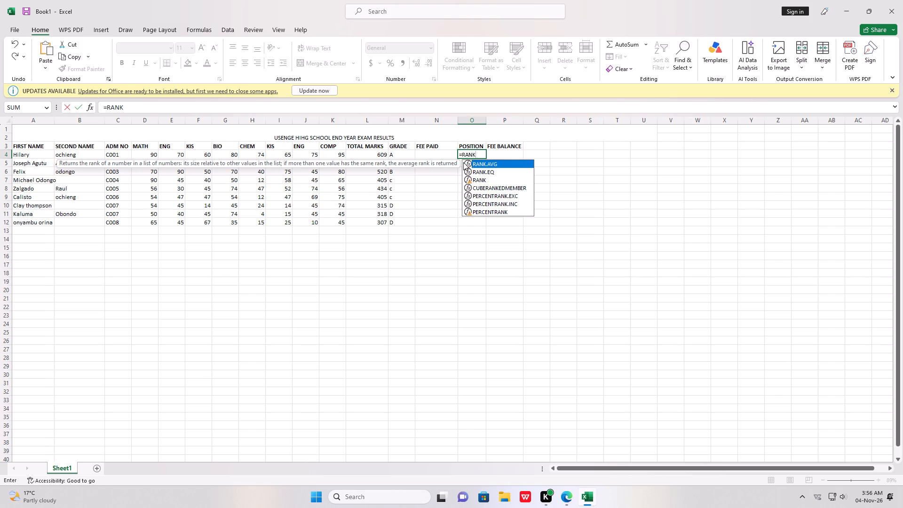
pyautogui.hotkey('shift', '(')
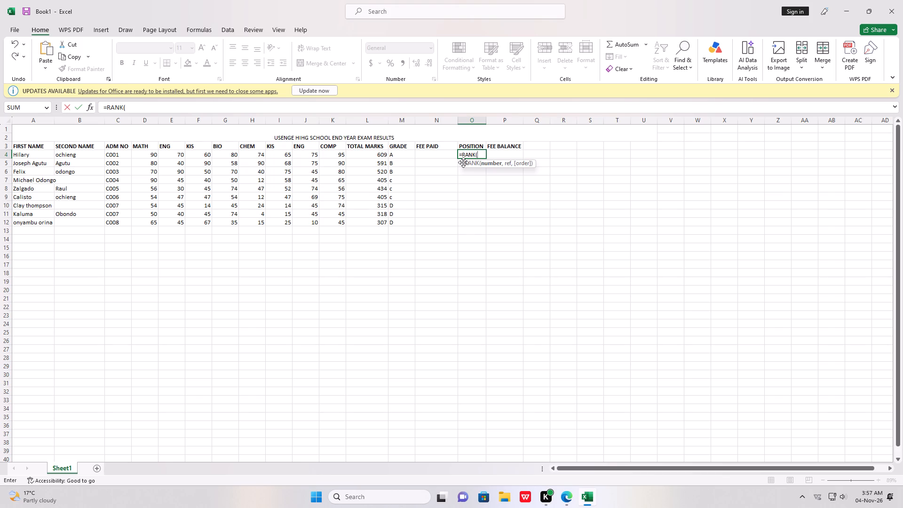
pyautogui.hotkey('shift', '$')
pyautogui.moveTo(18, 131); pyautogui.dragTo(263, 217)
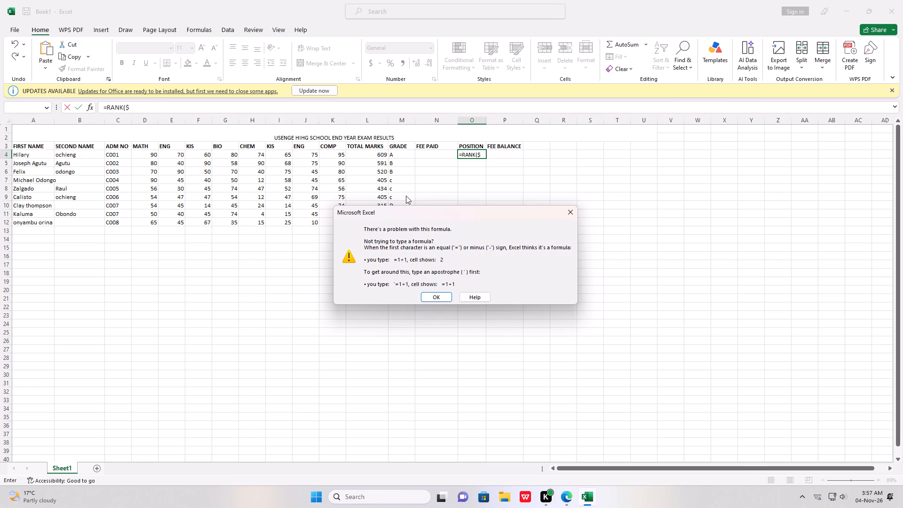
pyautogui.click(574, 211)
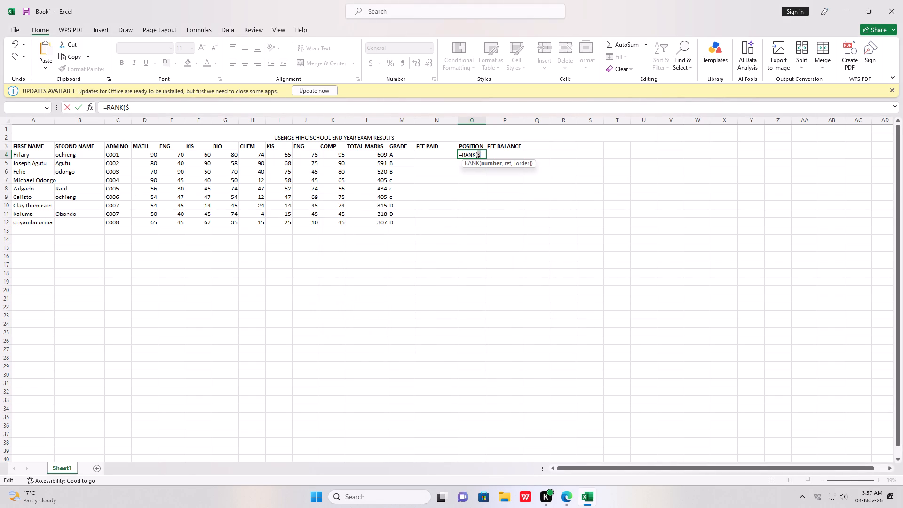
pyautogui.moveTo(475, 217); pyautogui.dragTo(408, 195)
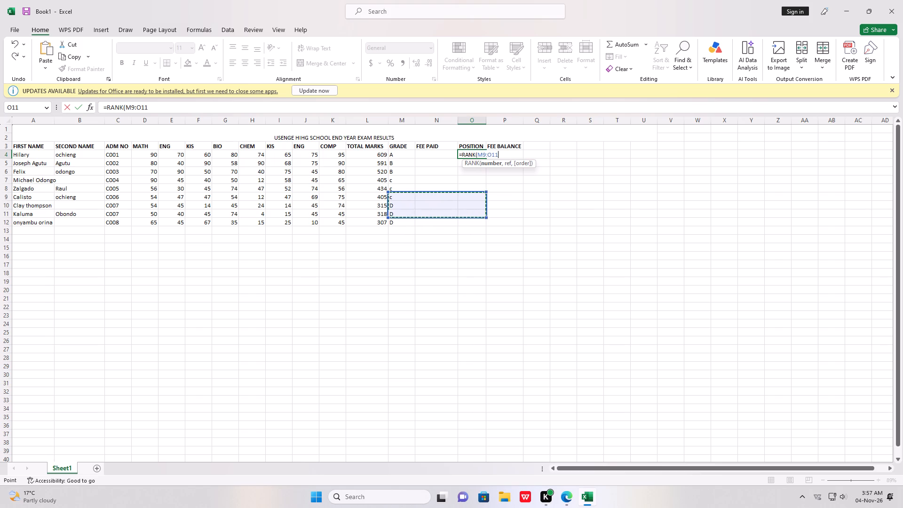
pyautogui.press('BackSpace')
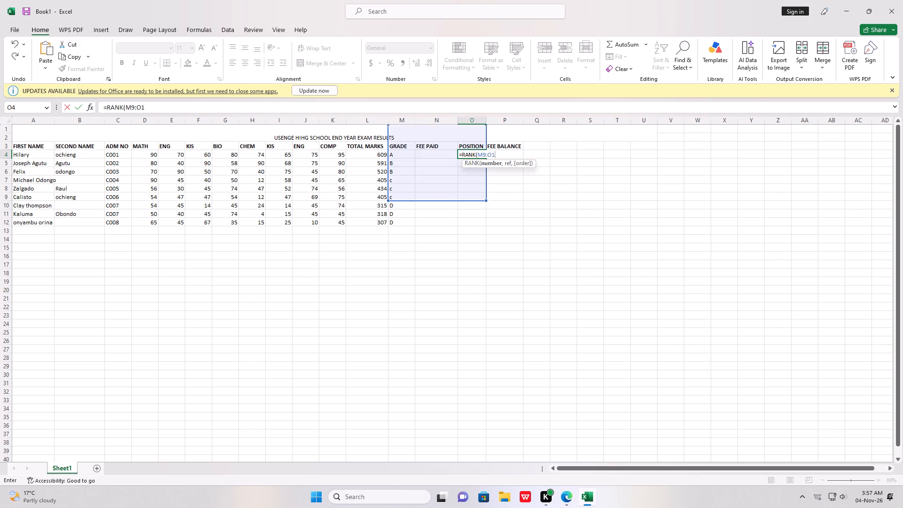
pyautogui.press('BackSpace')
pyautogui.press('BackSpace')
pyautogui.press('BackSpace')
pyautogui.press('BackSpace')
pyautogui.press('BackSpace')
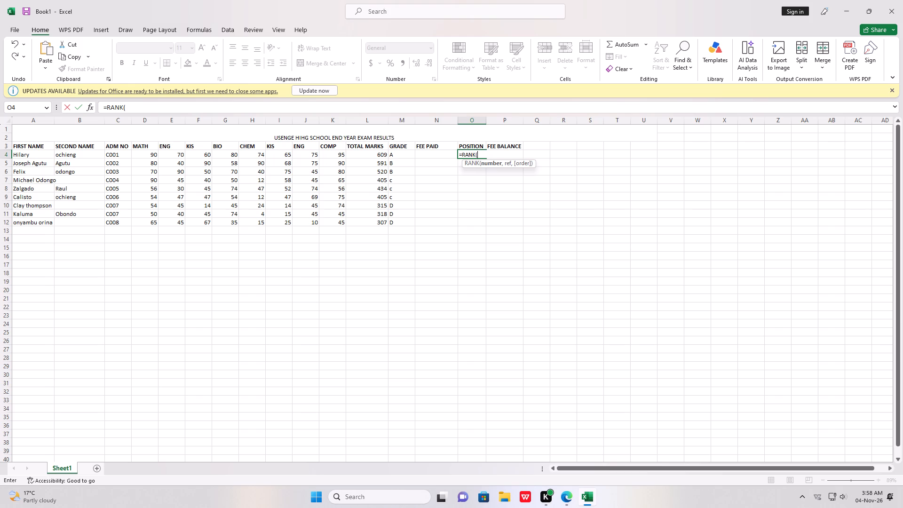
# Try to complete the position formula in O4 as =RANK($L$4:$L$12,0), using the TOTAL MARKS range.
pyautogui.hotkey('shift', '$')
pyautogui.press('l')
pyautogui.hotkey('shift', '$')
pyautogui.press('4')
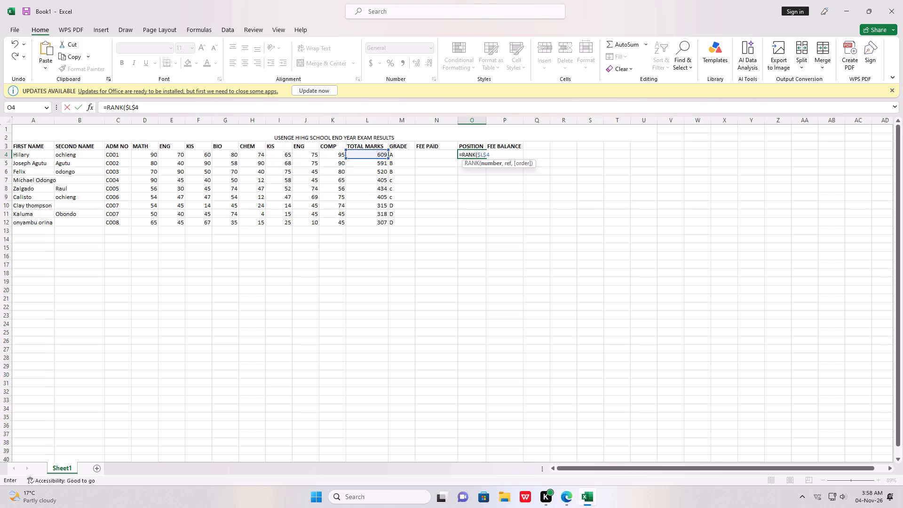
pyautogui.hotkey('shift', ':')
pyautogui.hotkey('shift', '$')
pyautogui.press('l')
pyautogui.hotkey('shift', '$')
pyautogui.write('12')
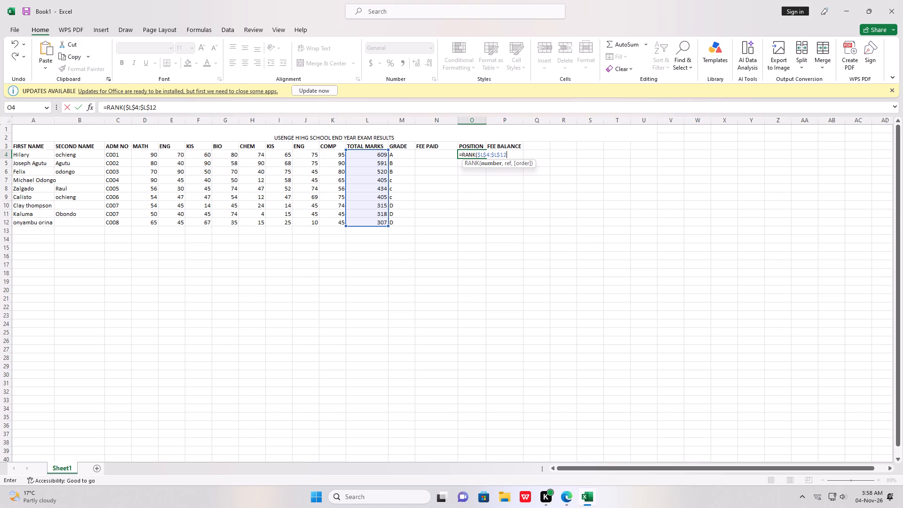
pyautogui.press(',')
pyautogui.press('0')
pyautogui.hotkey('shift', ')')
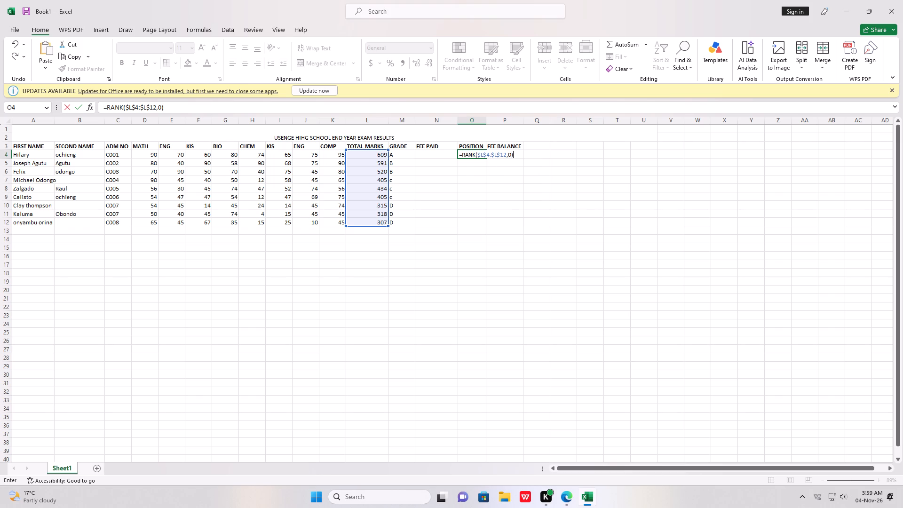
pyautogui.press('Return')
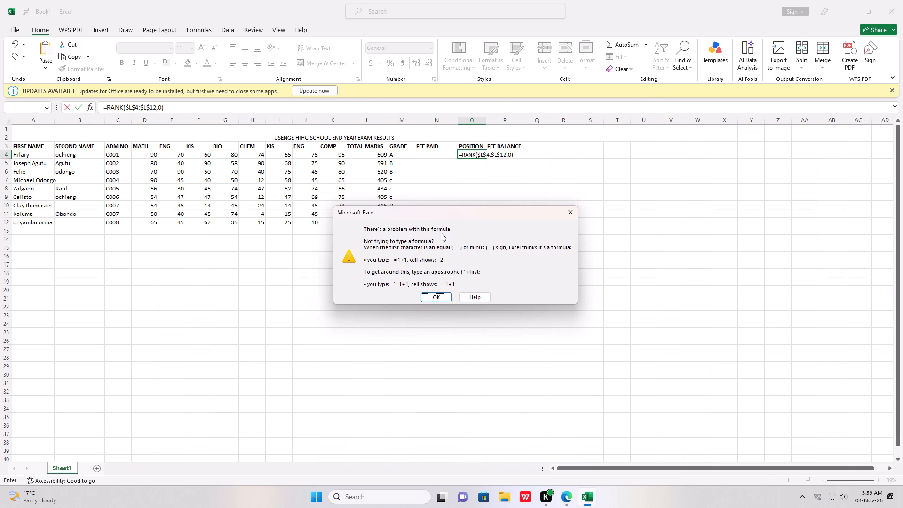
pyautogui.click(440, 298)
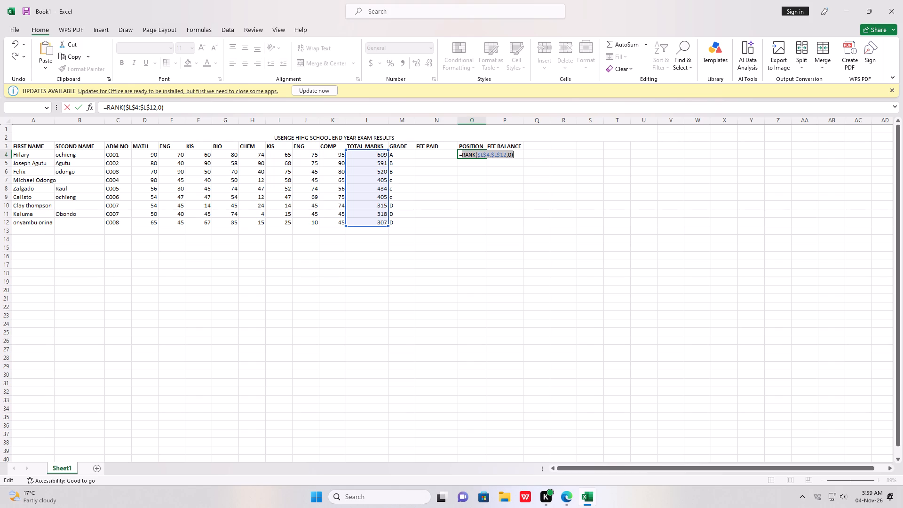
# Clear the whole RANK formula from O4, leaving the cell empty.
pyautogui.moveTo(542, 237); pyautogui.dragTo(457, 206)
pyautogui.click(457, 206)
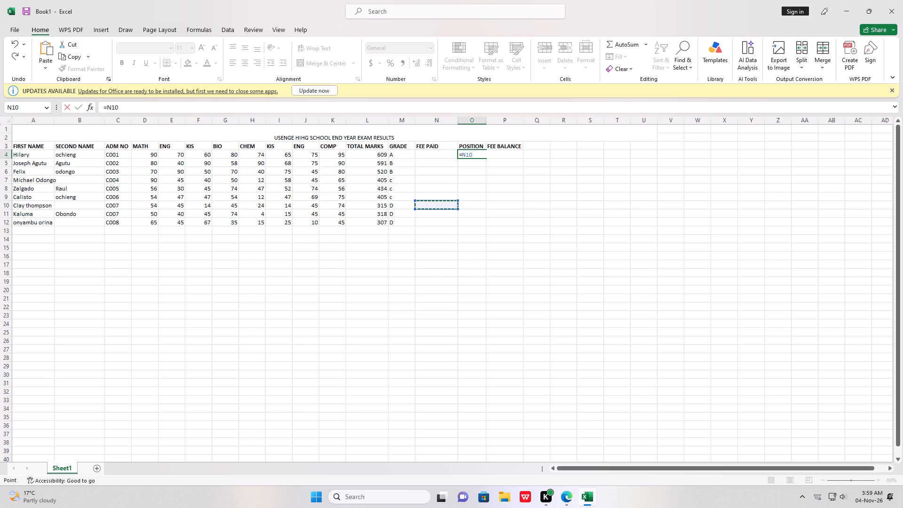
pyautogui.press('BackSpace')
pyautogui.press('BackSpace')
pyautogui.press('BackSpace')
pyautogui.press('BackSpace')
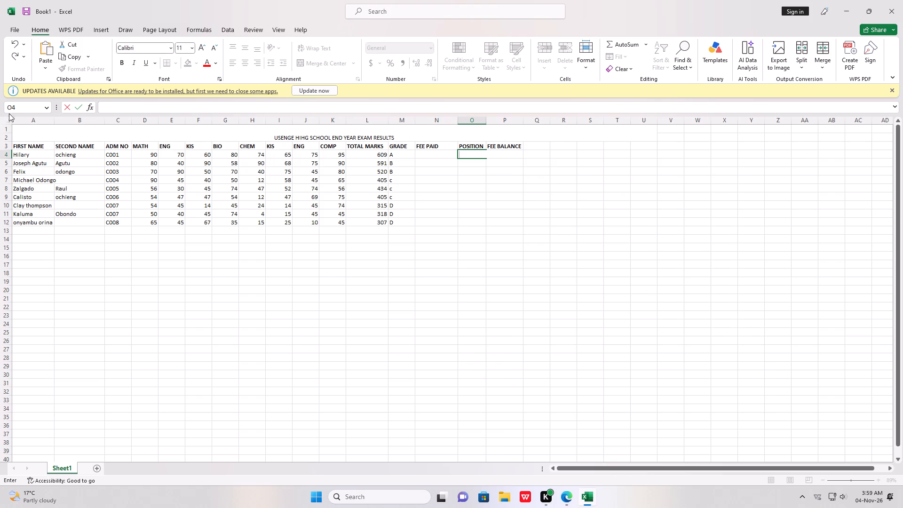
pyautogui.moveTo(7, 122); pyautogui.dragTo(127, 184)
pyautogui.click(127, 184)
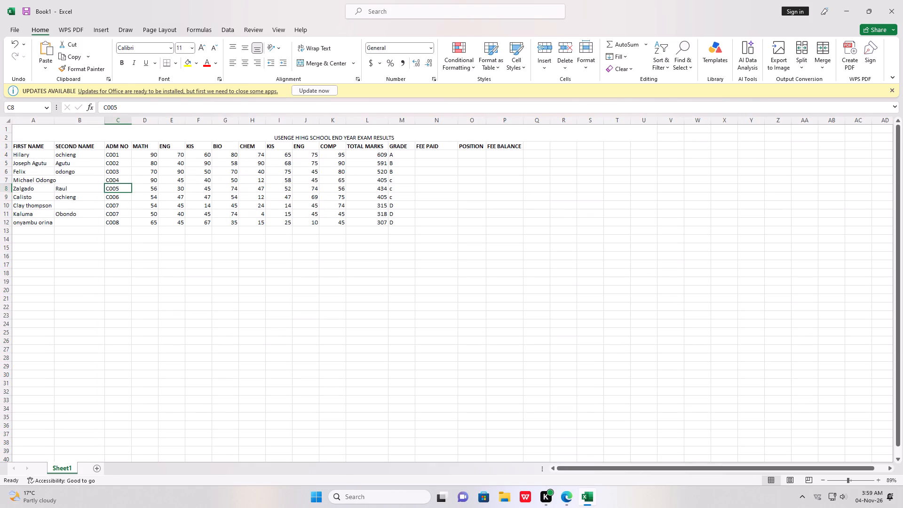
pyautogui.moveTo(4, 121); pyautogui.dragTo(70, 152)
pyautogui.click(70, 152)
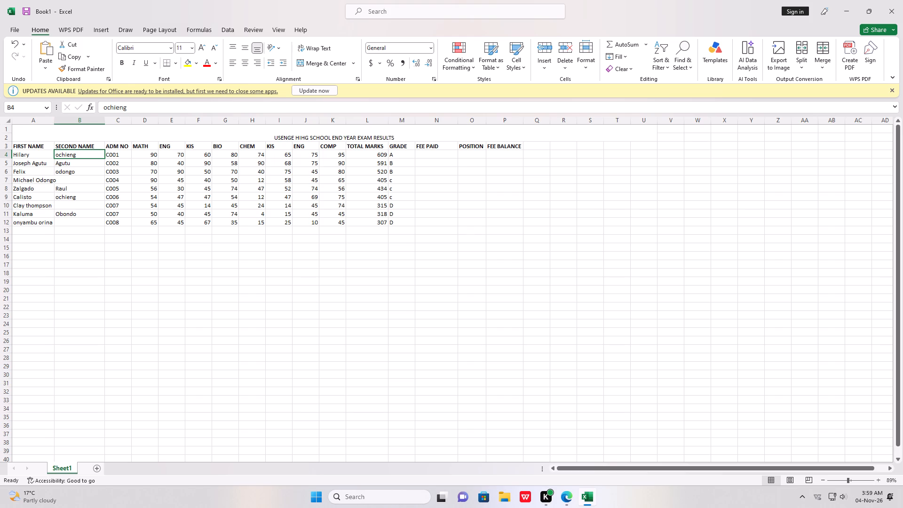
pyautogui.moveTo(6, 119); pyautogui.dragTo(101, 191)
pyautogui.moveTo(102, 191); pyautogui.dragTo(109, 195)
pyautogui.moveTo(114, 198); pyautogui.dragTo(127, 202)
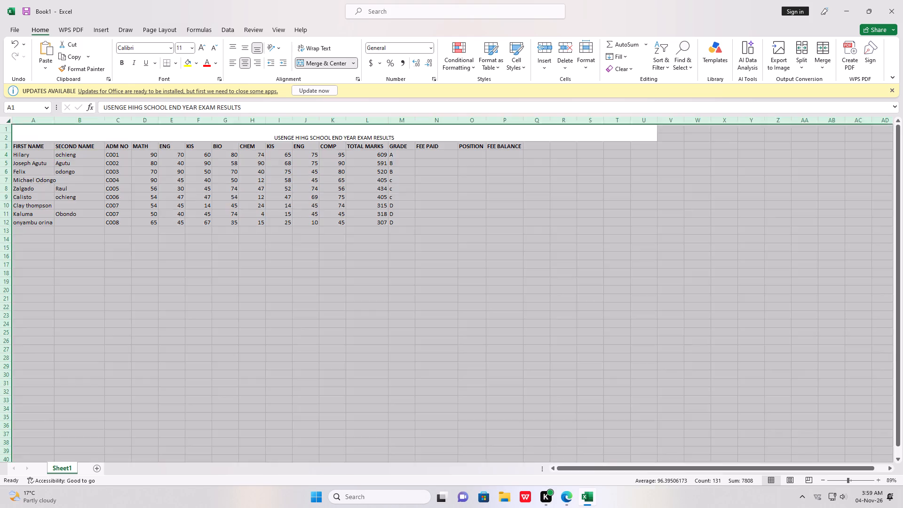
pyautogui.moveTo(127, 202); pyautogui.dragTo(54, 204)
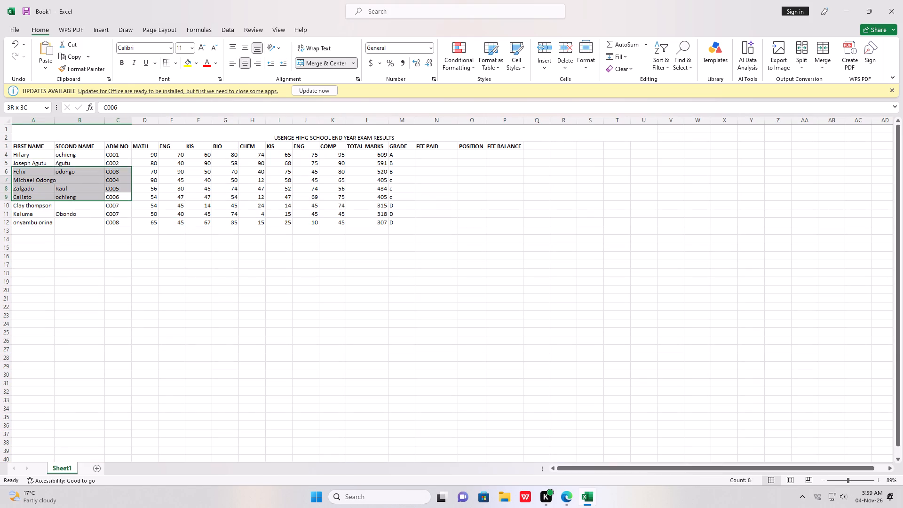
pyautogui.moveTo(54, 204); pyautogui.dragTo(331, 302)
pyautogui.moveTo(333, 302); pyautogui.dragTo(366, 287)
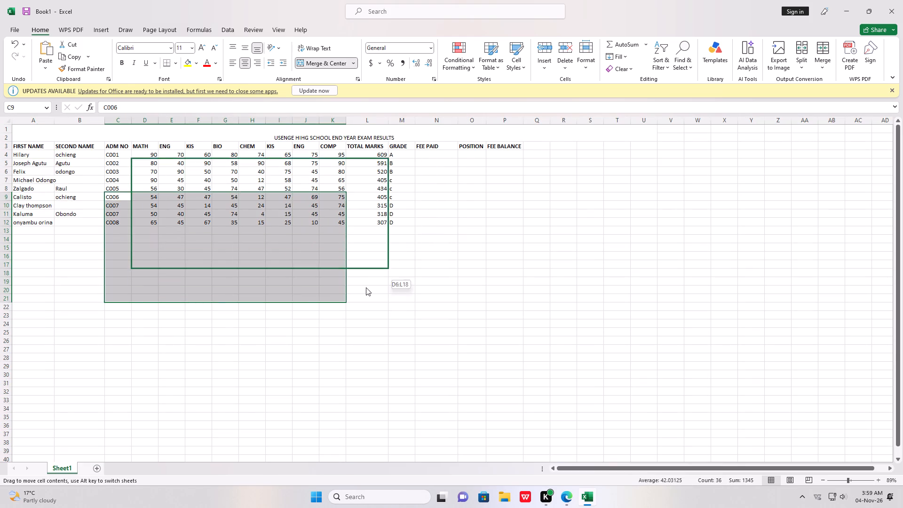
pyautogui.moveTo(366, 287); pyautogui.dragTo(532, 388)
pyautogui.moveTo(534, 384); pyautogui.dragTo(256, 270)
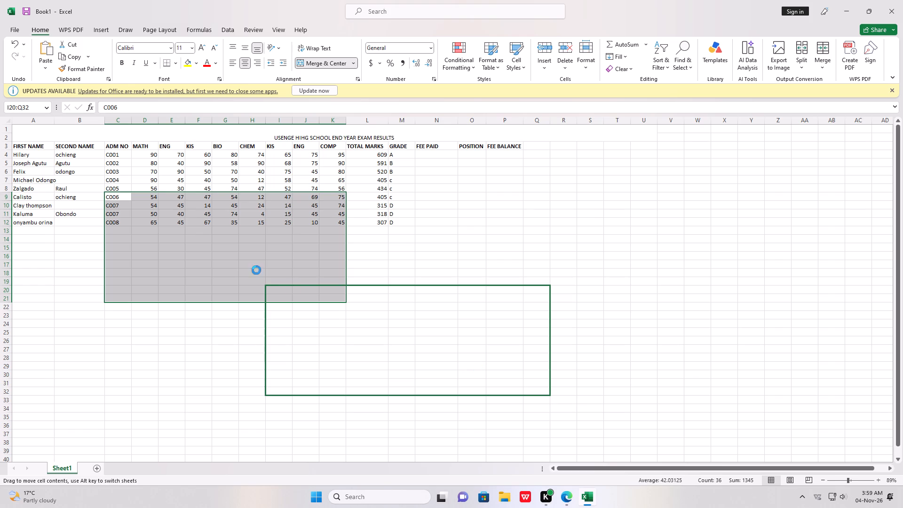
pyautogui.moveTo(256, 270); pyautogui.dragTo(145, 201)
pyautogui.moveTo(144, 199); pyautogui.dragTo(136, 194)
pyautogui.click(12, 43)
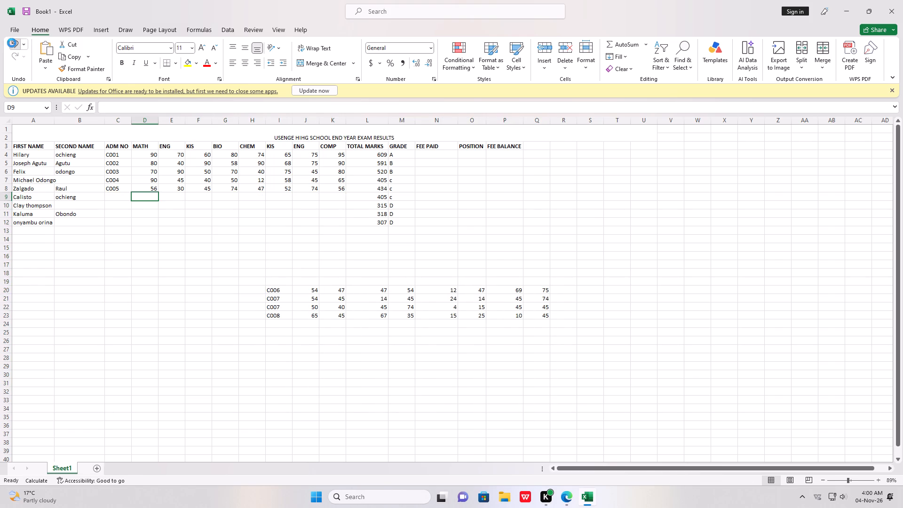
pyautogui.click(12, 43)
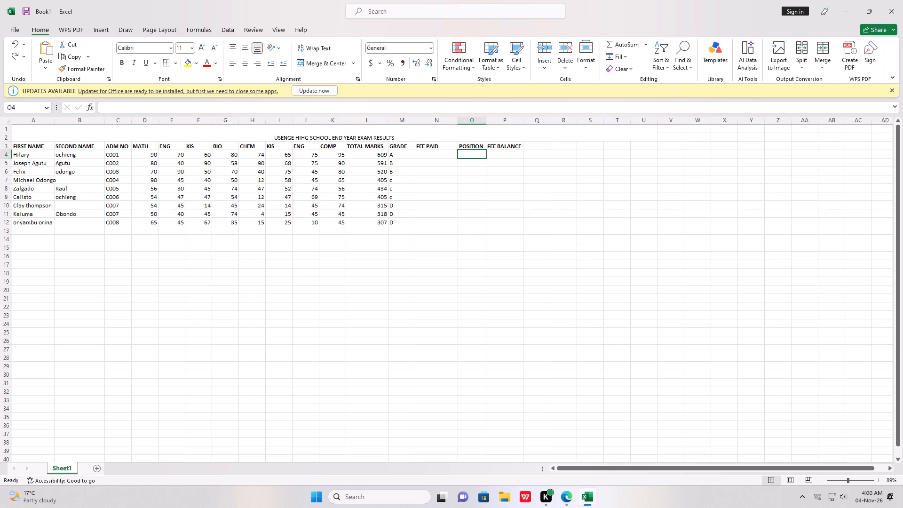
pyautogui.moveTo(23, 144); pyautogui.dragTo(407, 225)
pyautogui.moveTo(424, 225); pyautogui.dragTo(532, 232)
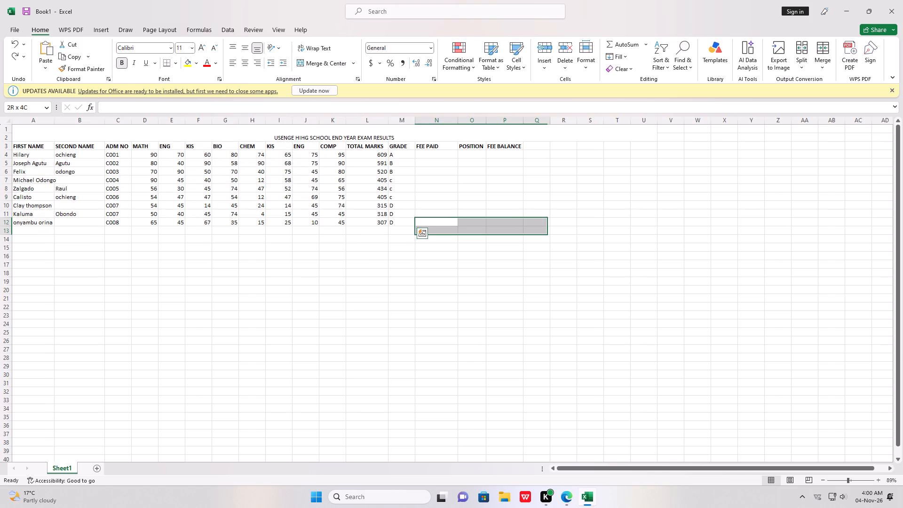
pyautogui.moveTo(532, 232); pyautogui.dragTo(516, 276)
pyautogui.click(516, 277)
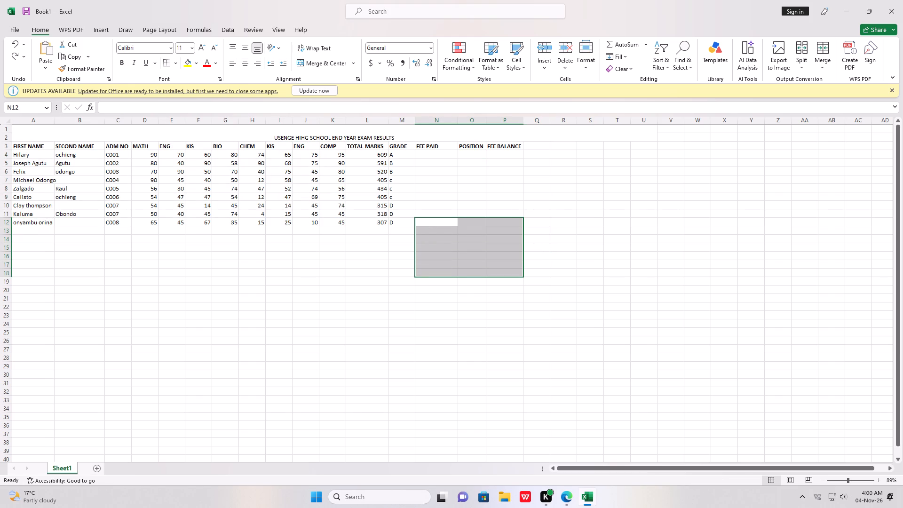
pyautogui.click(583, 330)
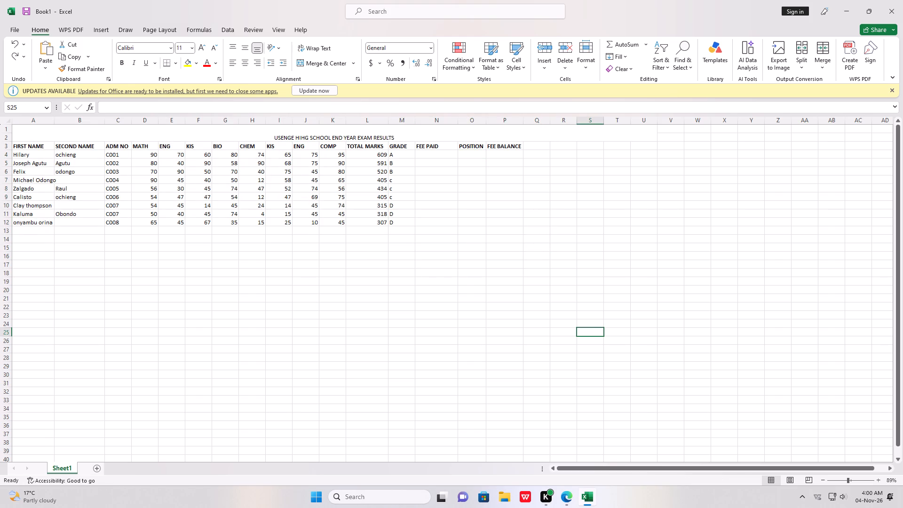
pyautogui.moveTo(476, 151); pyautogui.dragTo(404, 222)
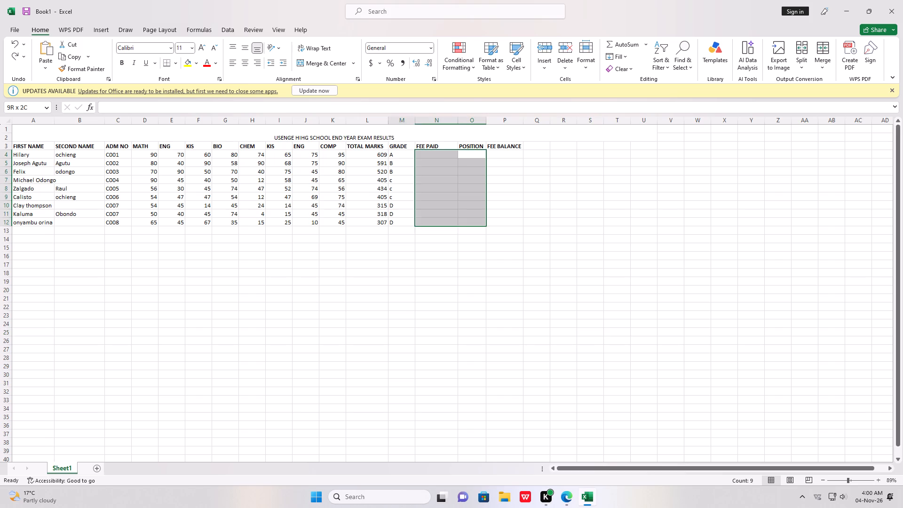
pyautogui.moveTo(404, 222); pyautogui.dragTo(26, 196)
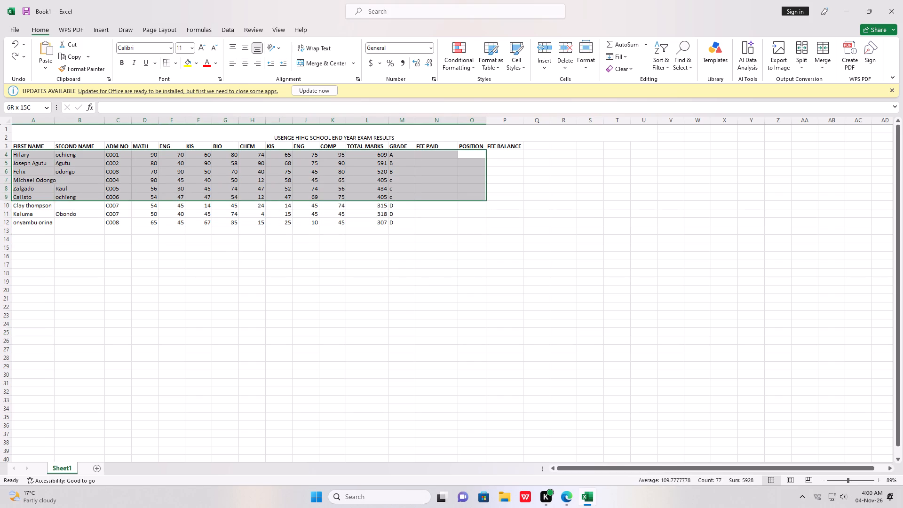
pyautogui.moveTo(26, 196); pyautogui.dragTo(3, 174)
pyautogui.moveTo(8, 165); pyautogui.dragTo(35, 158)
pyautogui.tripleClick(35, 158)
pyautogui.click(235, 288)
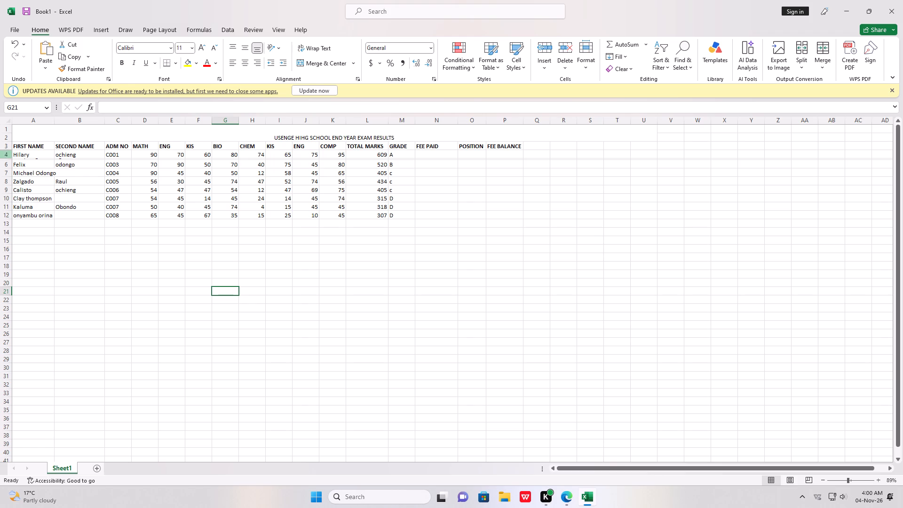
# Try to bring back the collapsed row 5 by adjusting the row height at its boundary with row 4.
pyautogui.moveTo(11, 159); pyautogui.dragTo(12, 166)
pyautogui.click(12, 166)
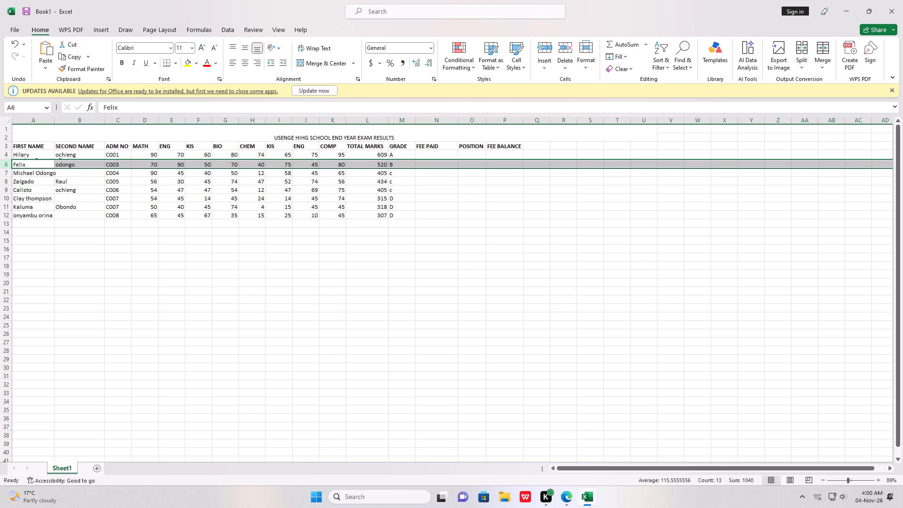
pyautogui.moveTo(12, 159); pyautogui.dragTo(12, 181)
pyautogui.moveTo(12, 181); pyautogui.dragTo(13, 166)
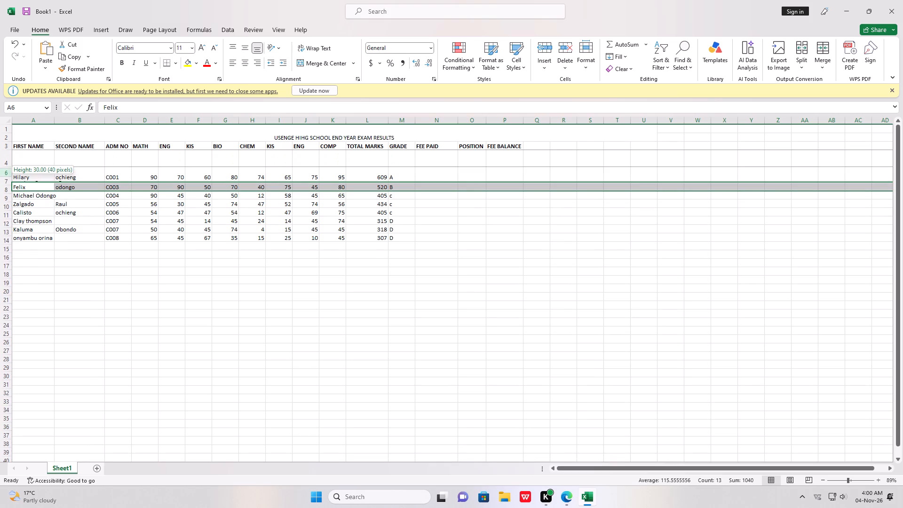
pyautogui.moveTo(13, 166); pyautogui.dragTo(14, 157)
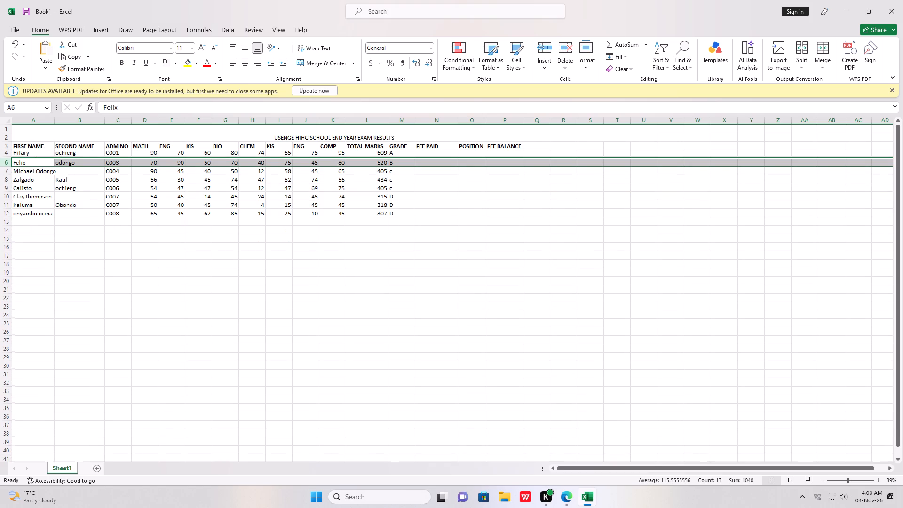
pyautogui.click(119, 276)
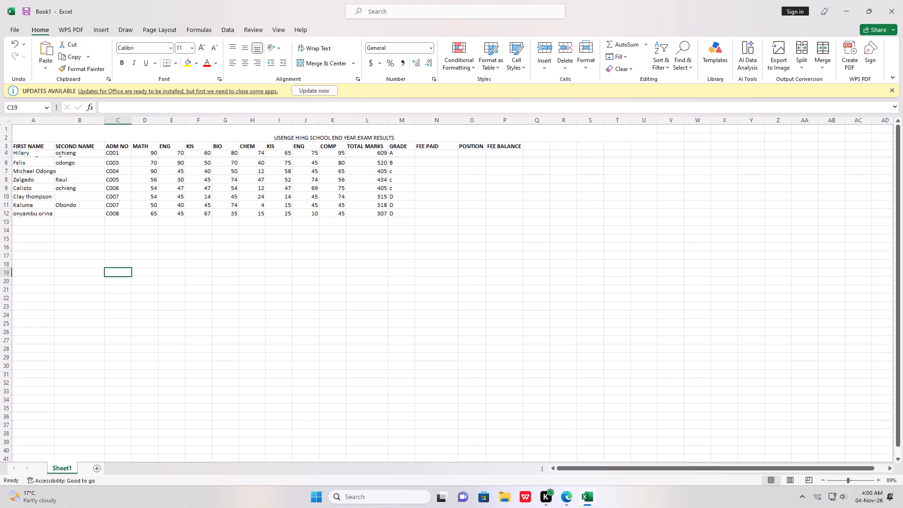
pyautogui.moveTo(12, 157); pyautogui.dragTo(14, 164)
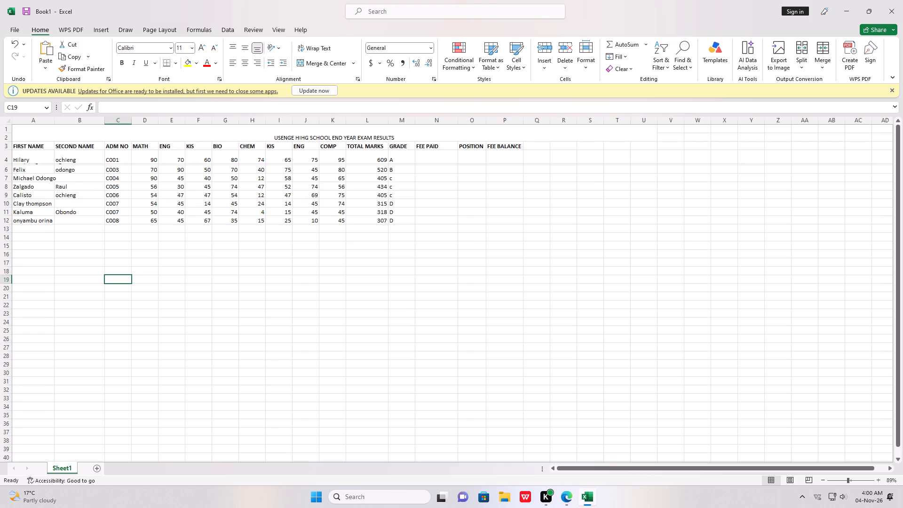
# Undo the row height changes around rows 4 and 5 and the widening of column P.
pyautogui.click(15, 42)
pyautogui.doubleClick(15, 42)
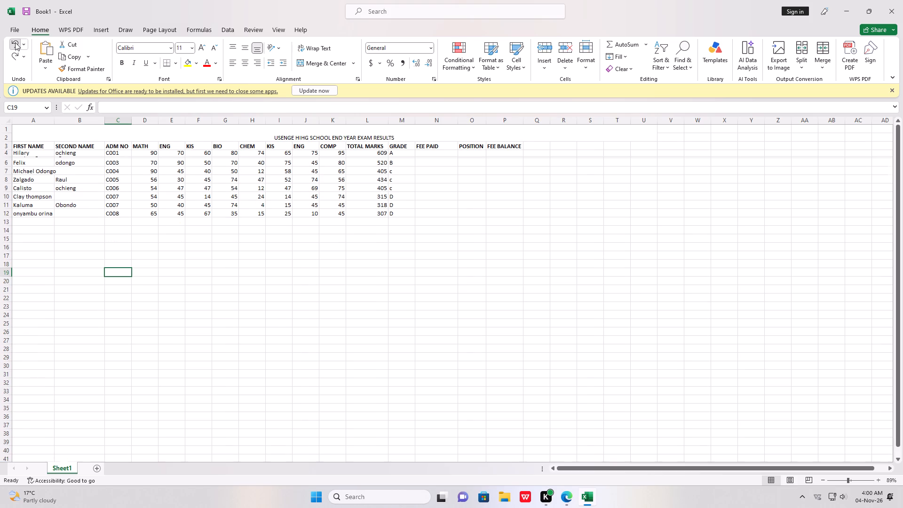
pyautogui.doubleClick(15, 42)
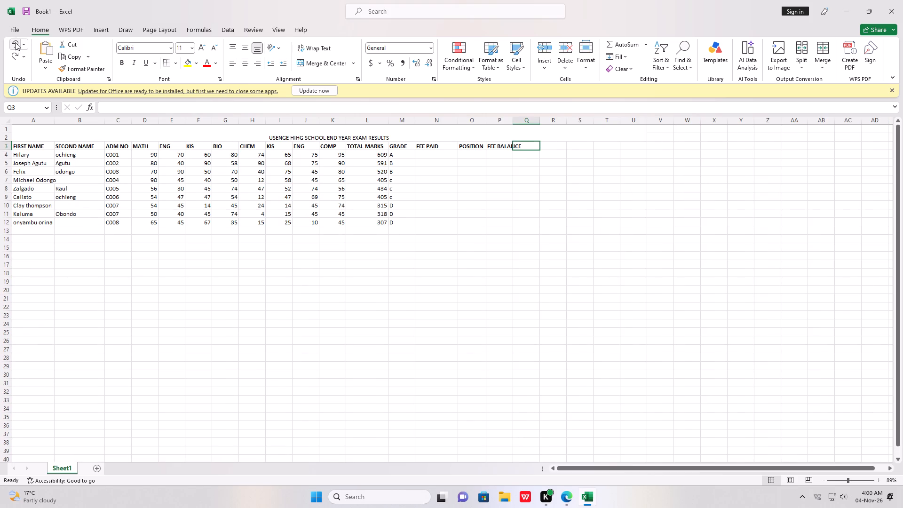
pyautogui.click(501, 371)
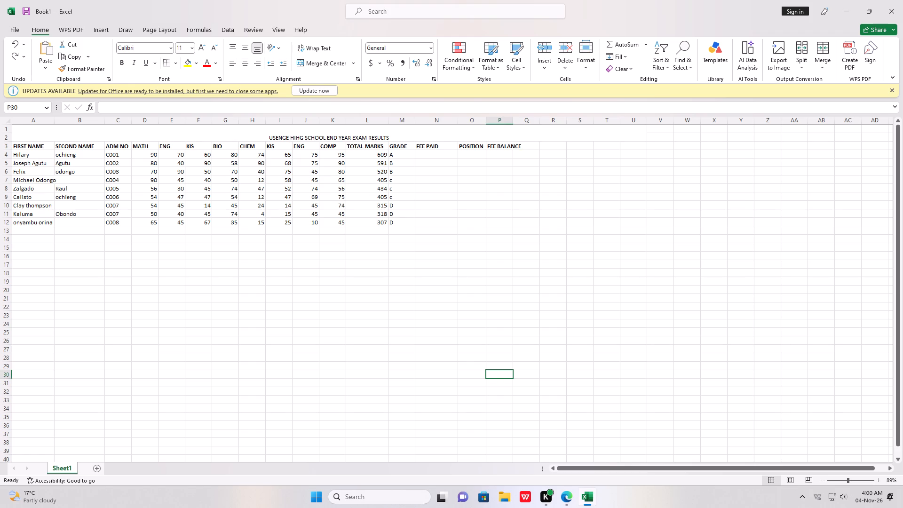
pyautogui.click(251, 233)
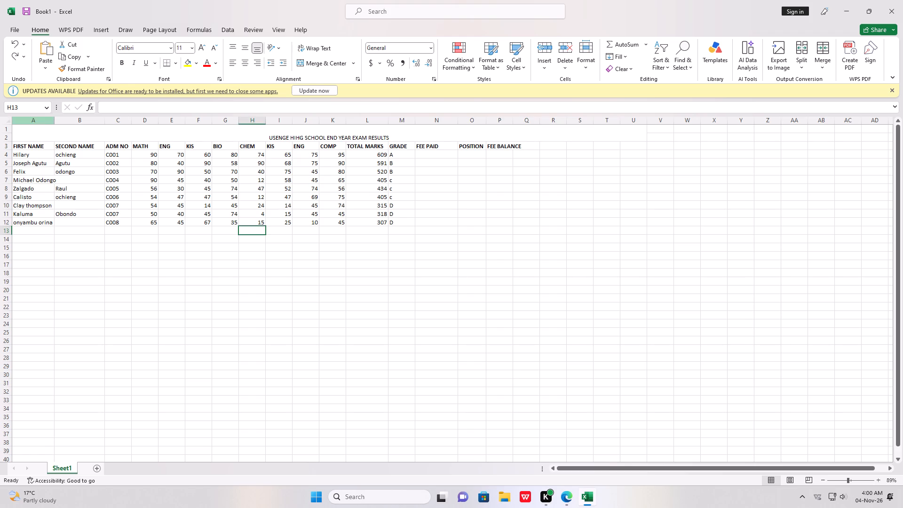
# Copy the entire results sheet.
pyautogui.doubleClick(7, 120)
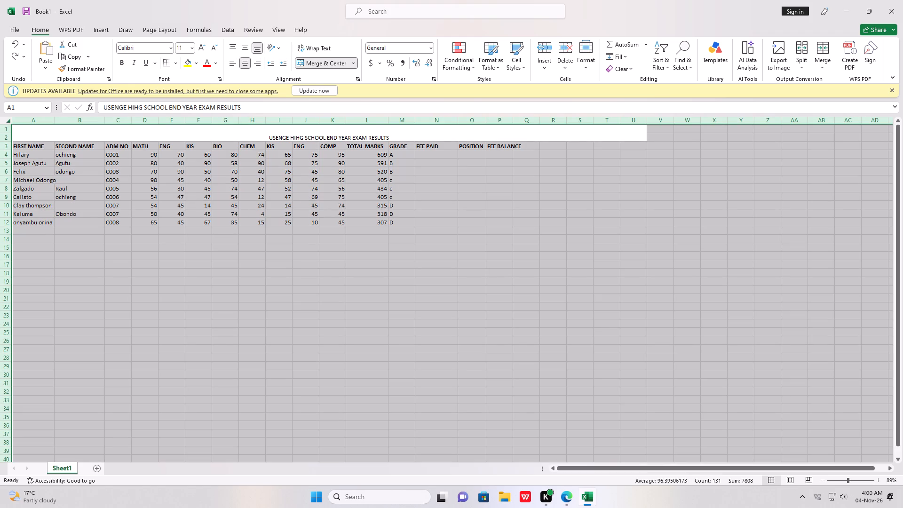
pyautogui.hotkey('ctrl', 'c')
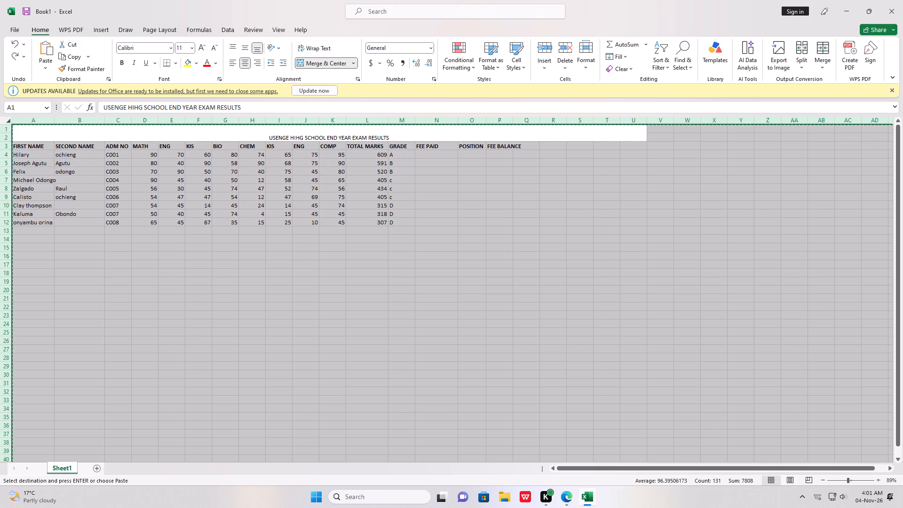
pyautogui.click(433, 196)
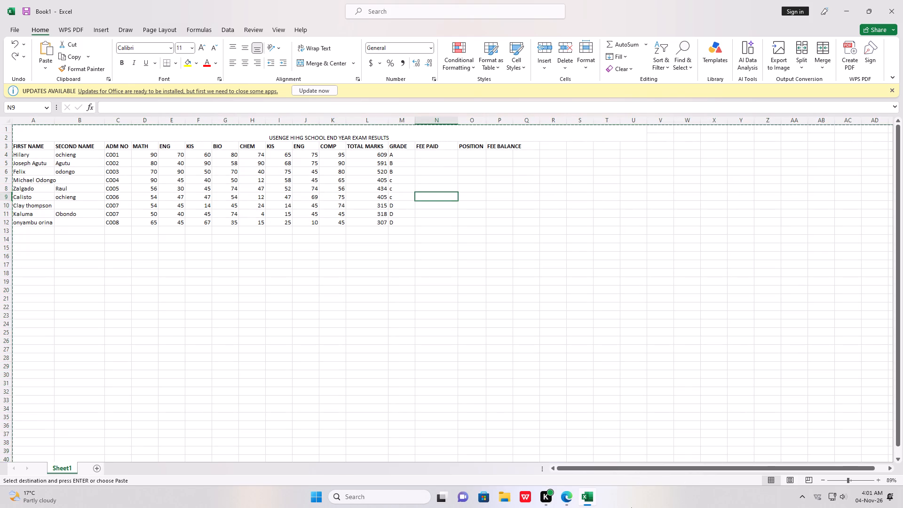
pyautogui.click(568, 503)
pyautogui.click(568, 503)
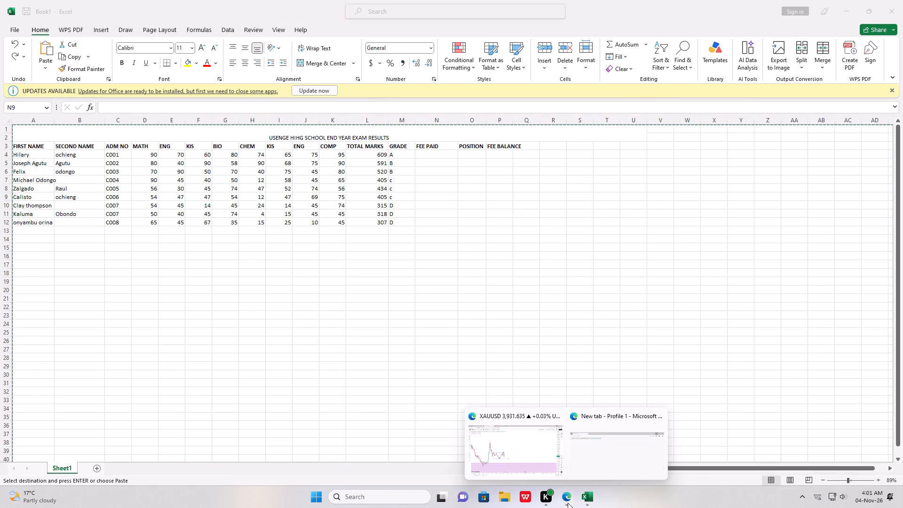
pyautogui.click(516, 446)
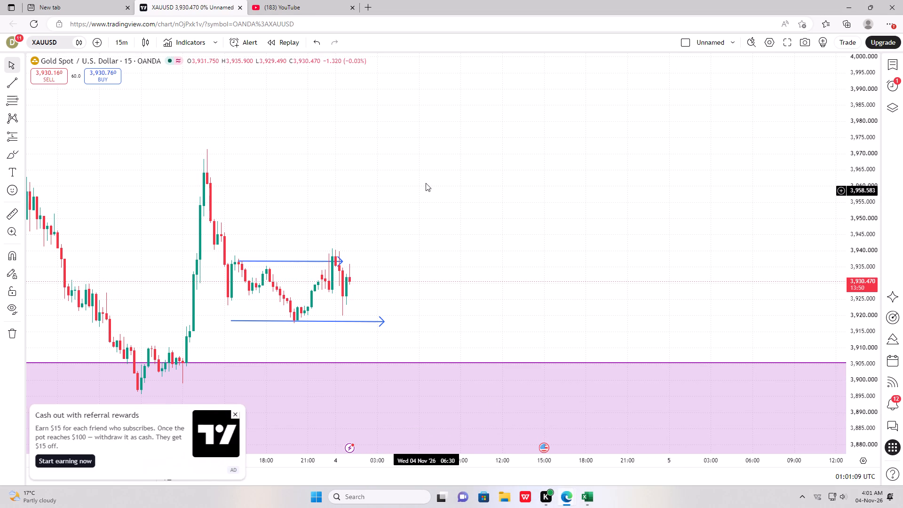
pyautogui.click(239, 413)
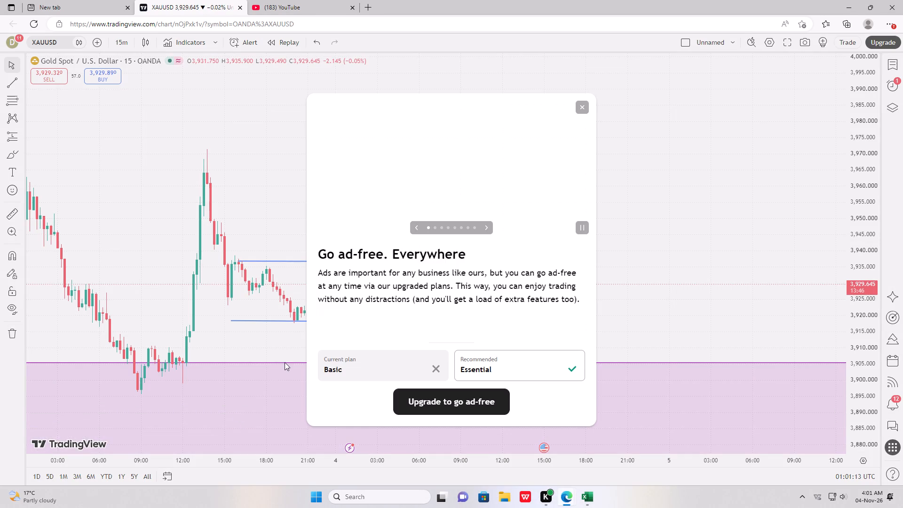
pyautogui.doubleClick(583, 105)
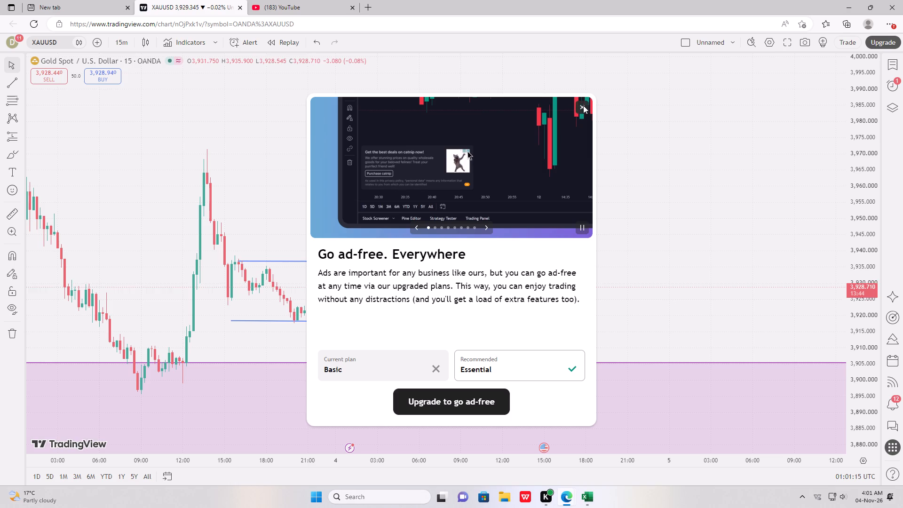
pyautogui.click(372, 9)
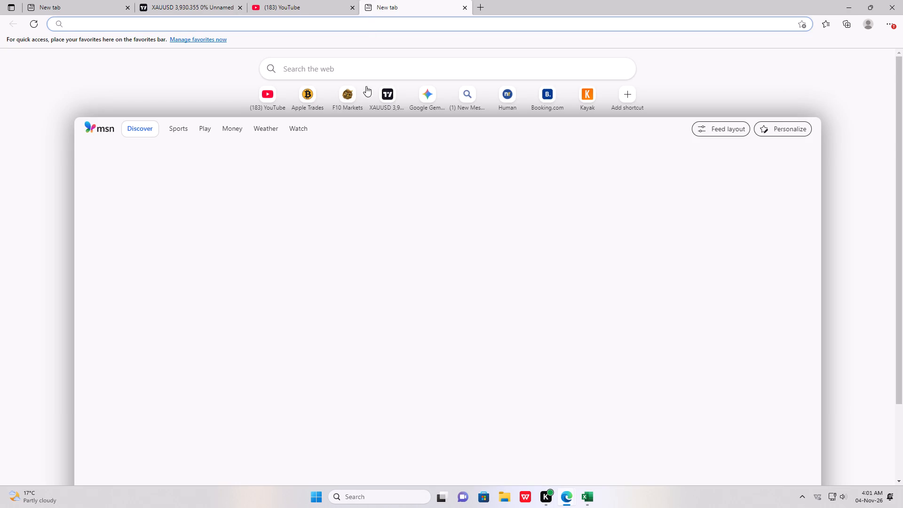
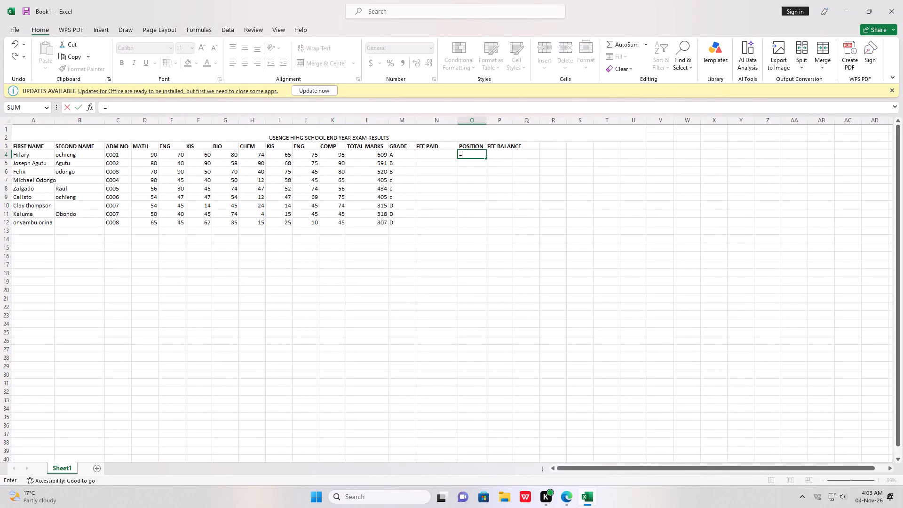
pyautogui.hotkey('shift', 'r')
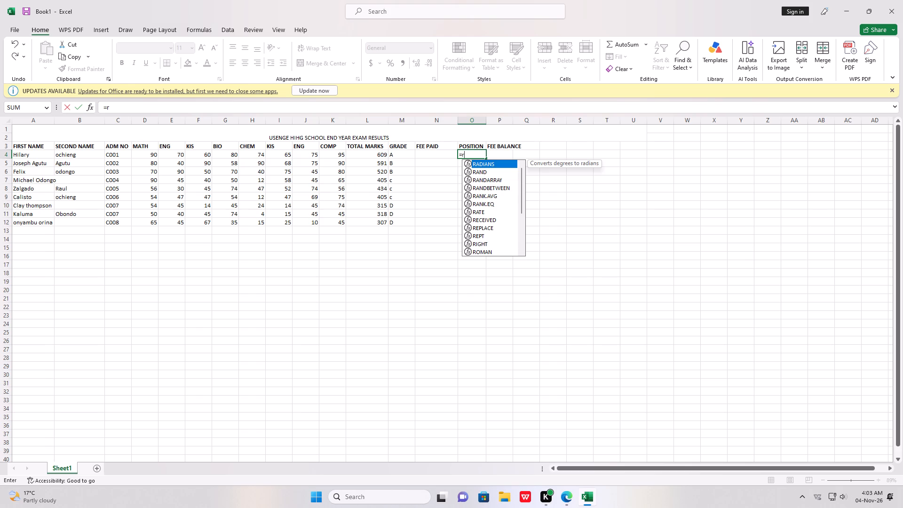
pyautogui.press('BackSpace')
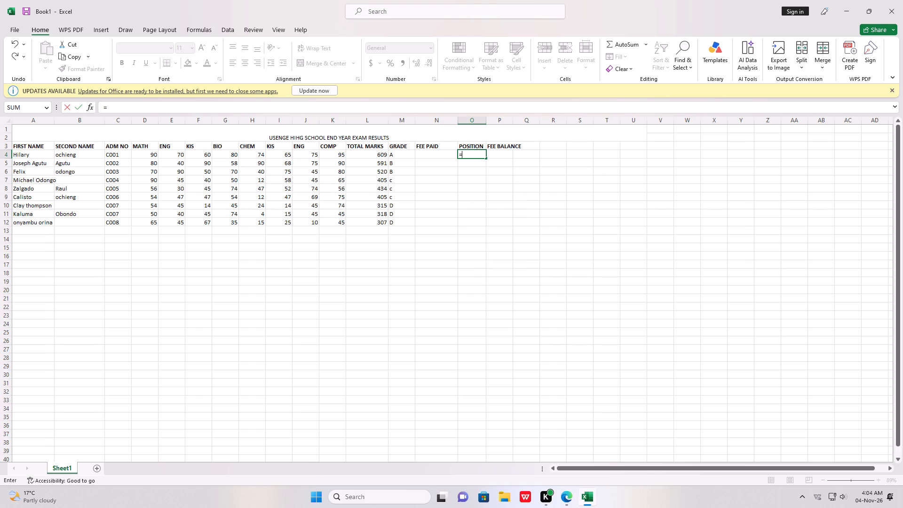
pyautogui.write('RANK')
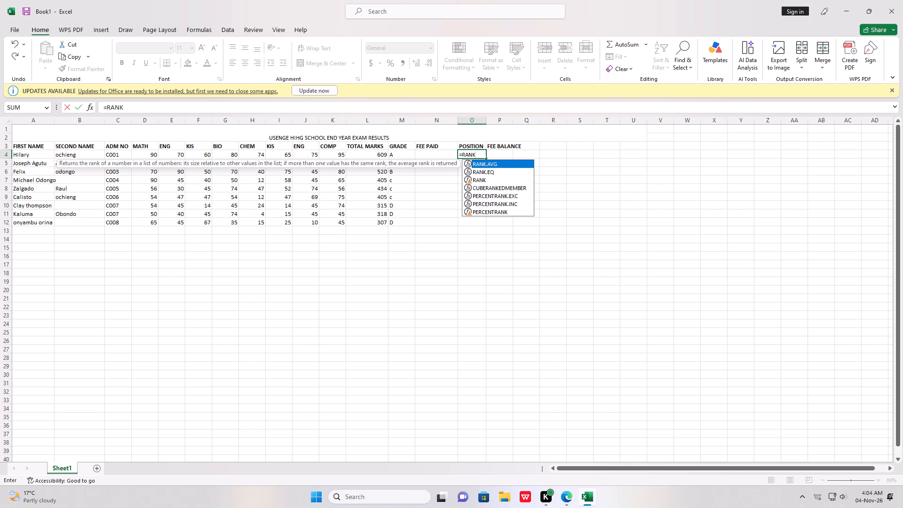
pyautogui.hotkey('shift', '(')
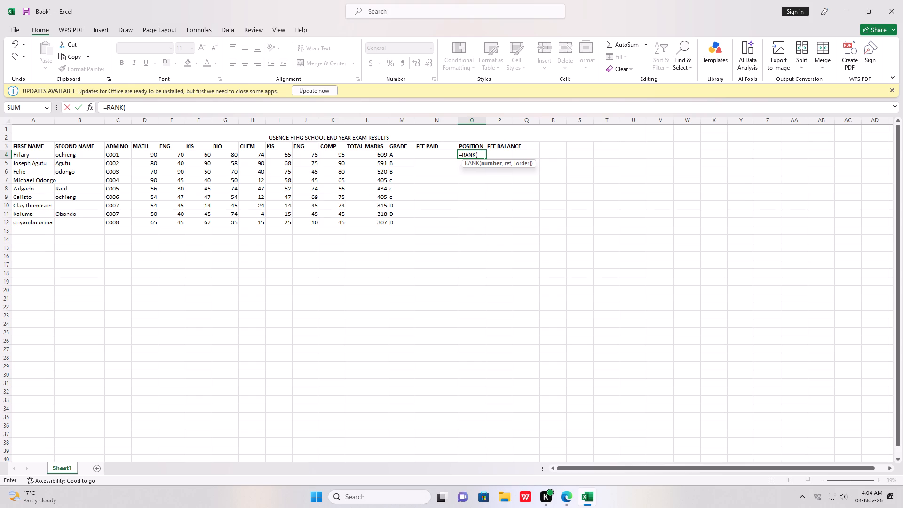
pyautogui.click(375, 156)
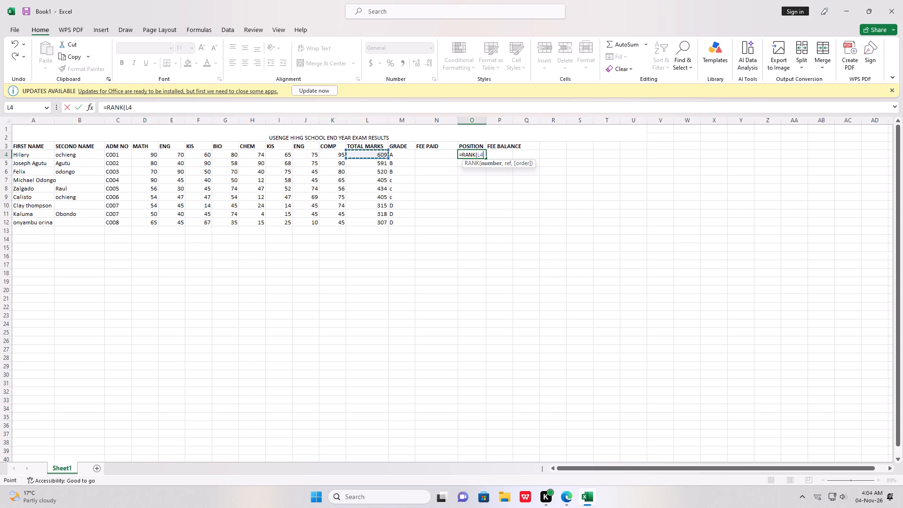
pyautogui.press(',')
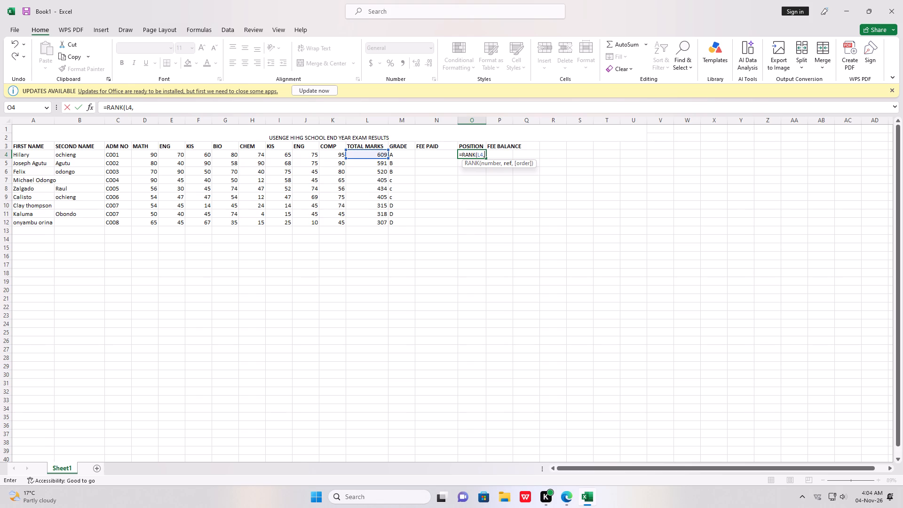
pyautogui.hotkey('shift', '$')
pyautogui.press('l')
pyautogui.hotkey('shift', '$')
pyautogui.press('4')
pyautogui.hotkey('shift', ':')
pyautogui.hotkey('shift', '$')
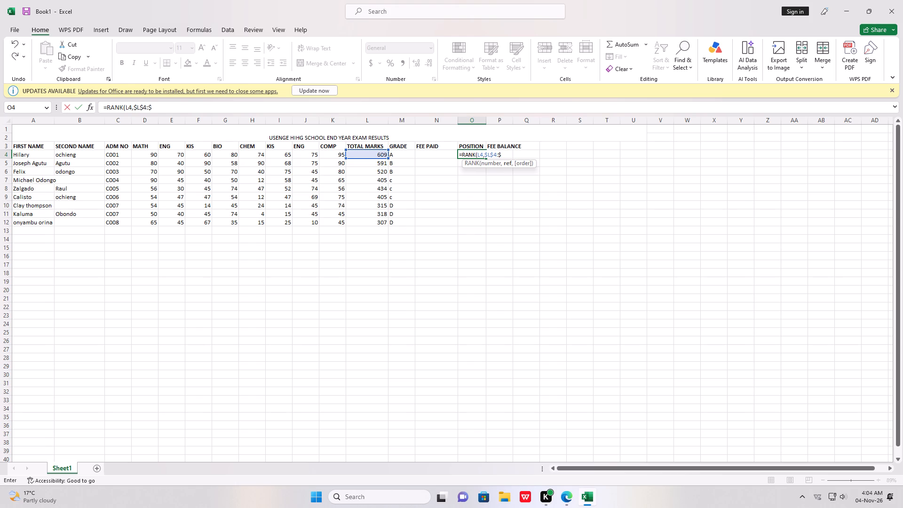
pyautogui.press('l')
pyautogui.write('12')
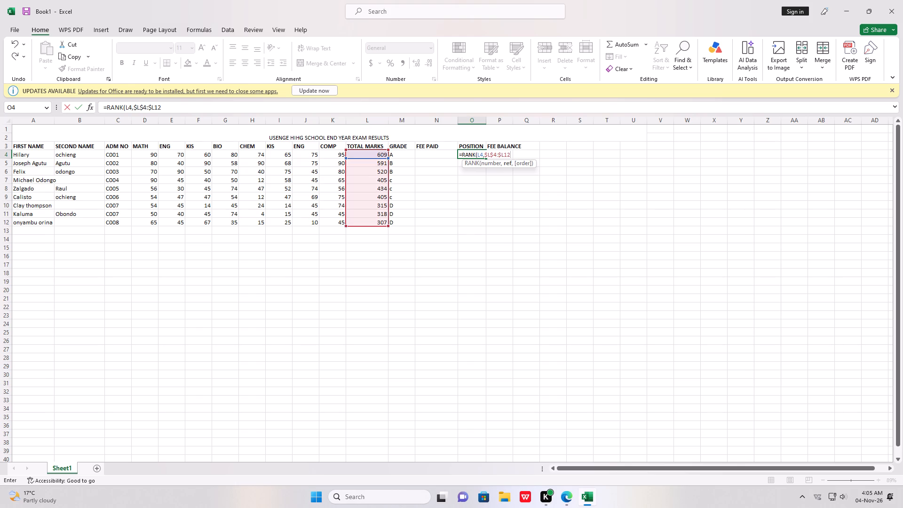
pyautogui.hotkey('shift', '$')
pyautogui.press(',')
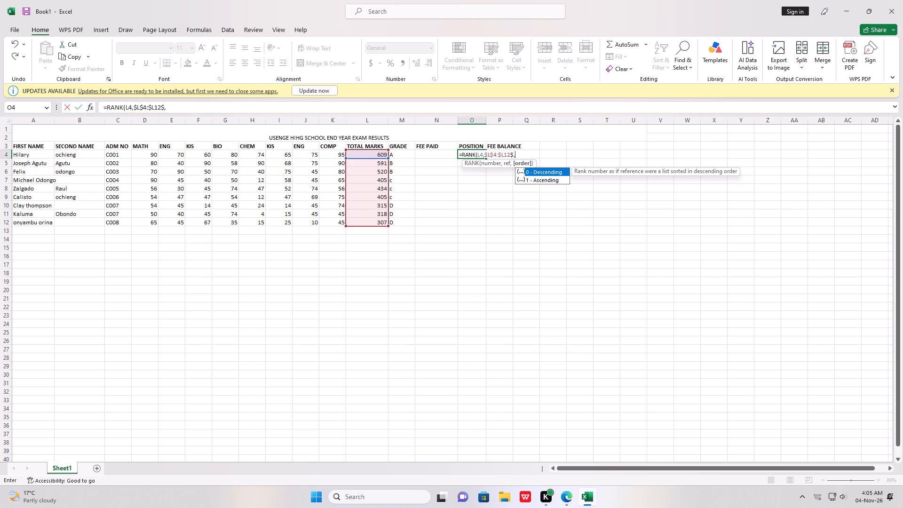
pyautogui.press('1')
pyautogui.hotkey('shift', ')')
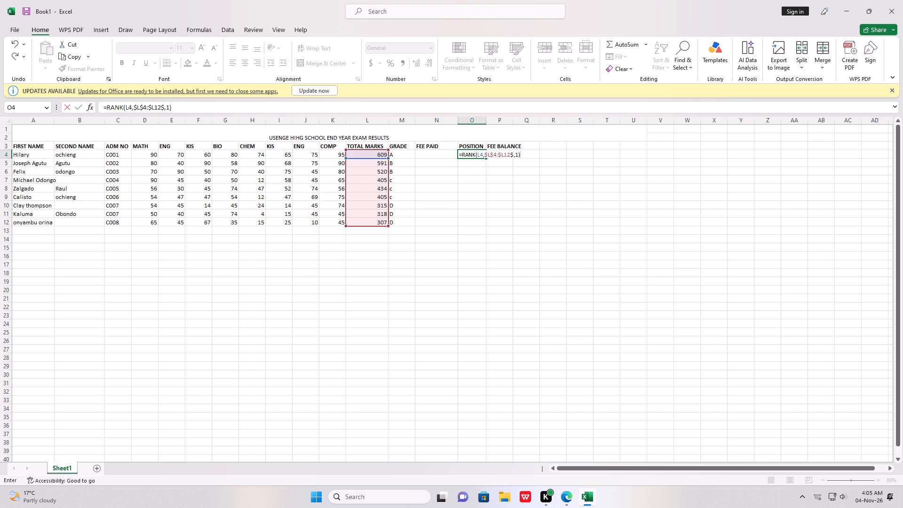
pyautogui.press('Return')
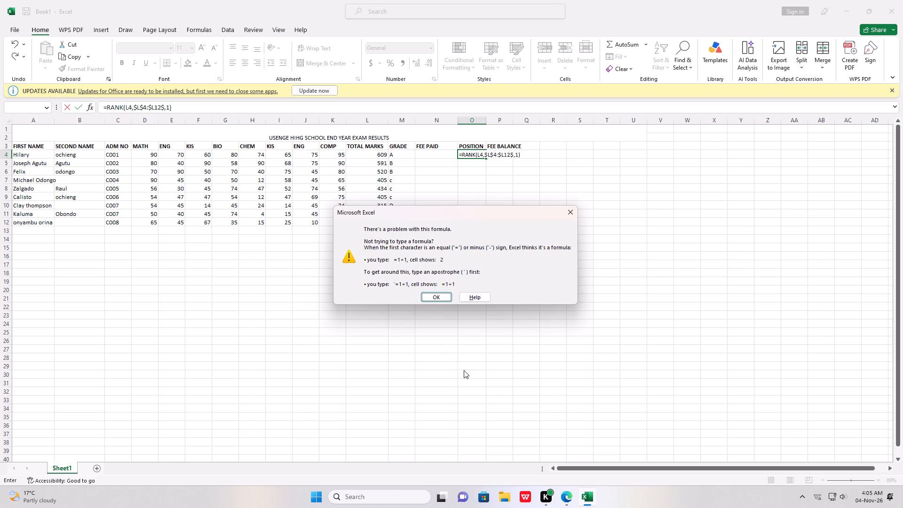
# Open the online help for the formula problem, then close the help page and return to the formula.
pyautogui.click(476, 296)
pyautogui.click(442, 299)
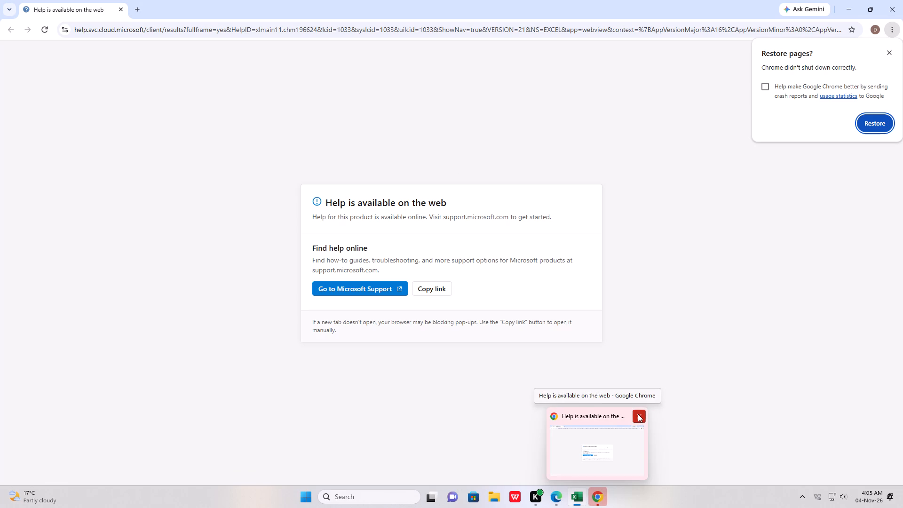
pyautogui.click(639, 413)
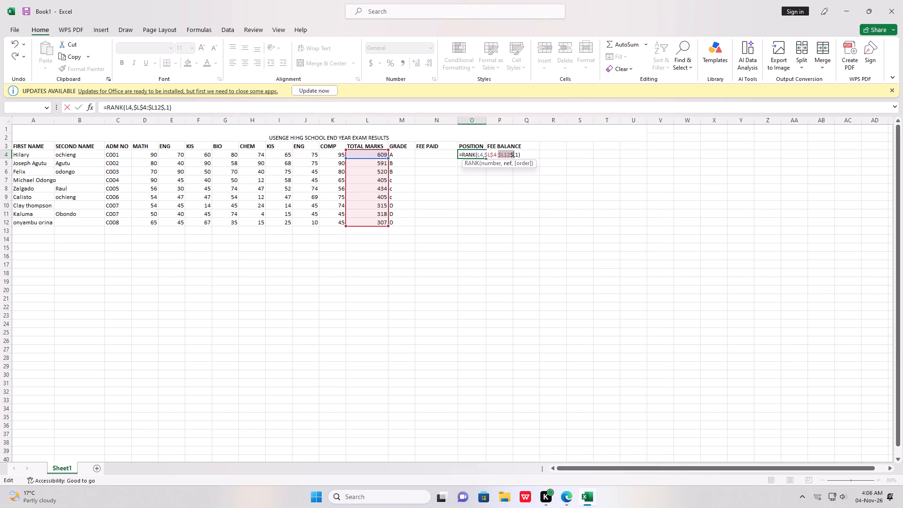
# Correct the range's end reference to $L$12 so that O4 reads =RANK(L4,$L$4:$L$12,1).
pyautogui.click(513, 154)
pyautogui.press('BackSpace')
pyautogui.click(505, 155)
pyautogui.hotkey('shift', '$')
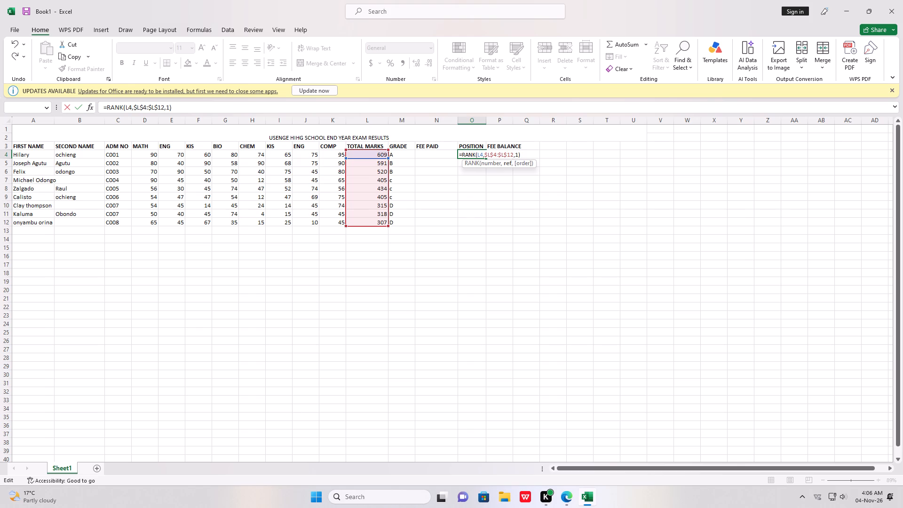
pyautogui.press('Return')
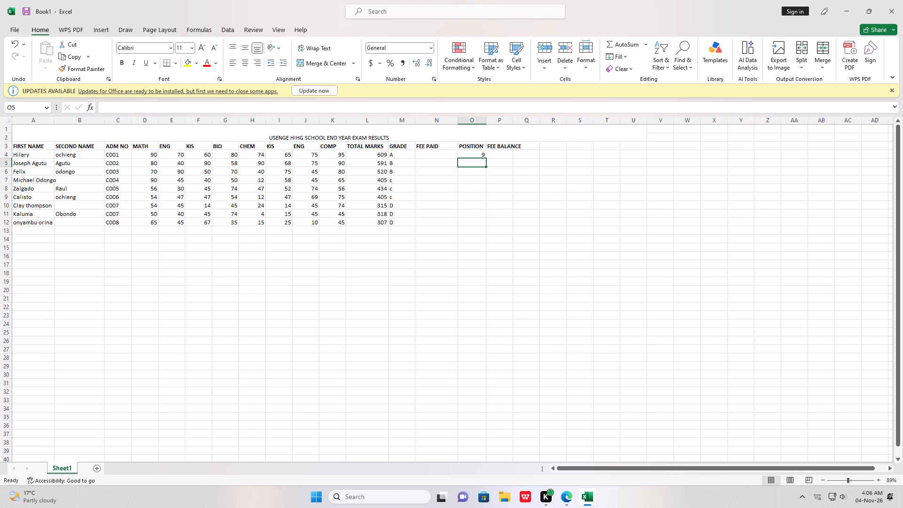
# Change the order argument of the RANK formula in O4 to 0 for descending ranking.
pyautogui.click(482, 154)
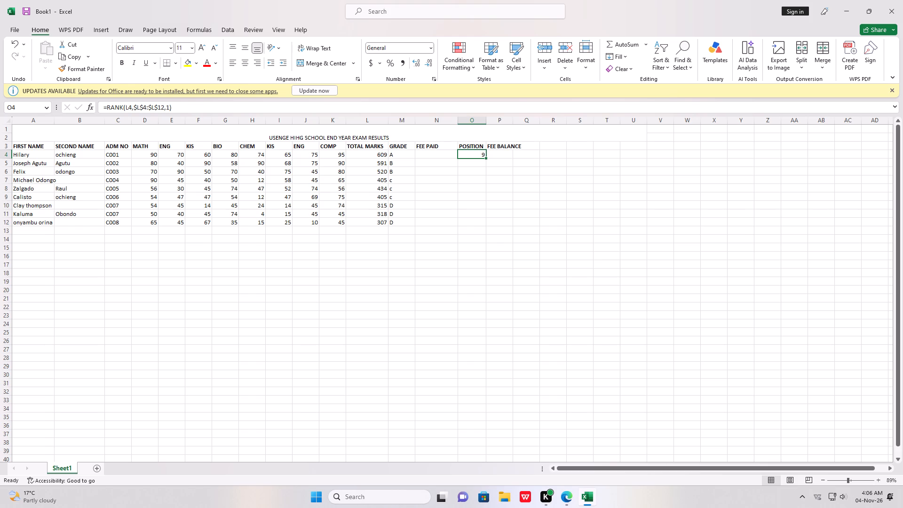
pyautogui.doubleClick(168, 107)
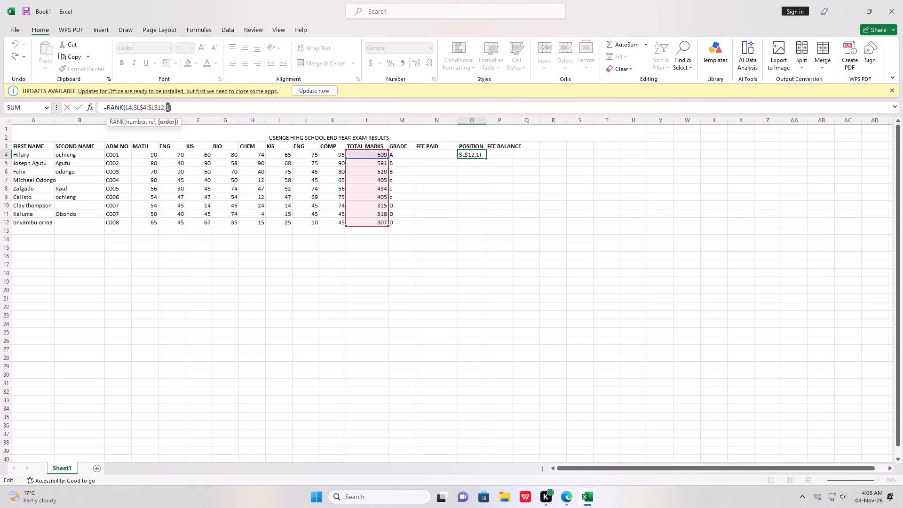
pyautogui.press('BackSpace')
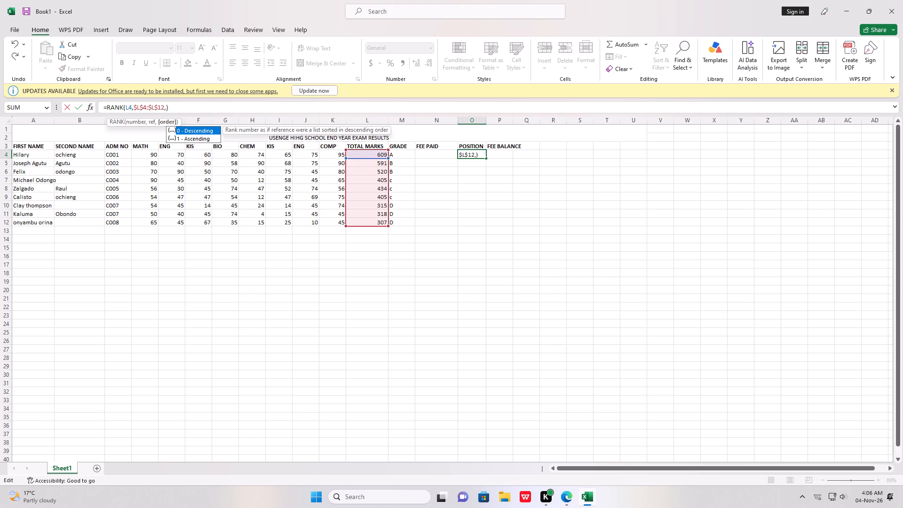
pyautogui.press('0')
pyautogui.press('Return')
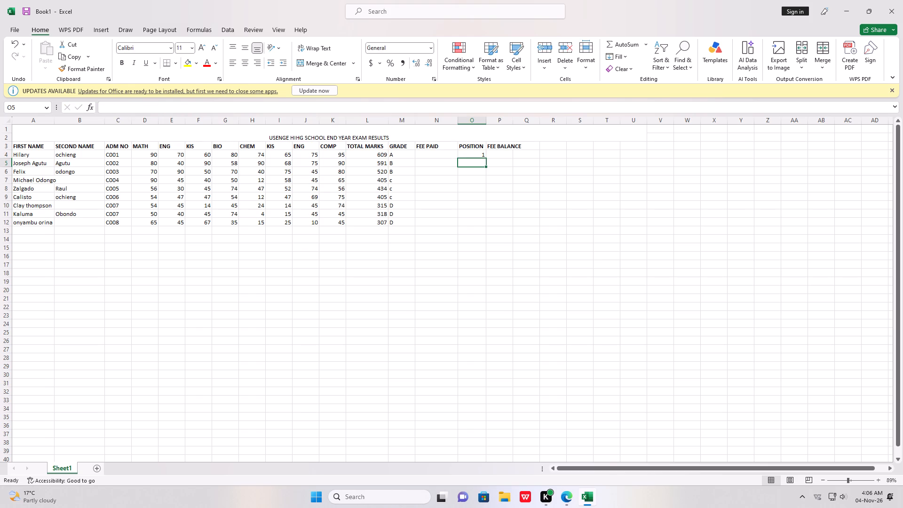
# Fill the RANK formula from O4 down the POSITION column to O11.
pyautogui.click(472, 153)
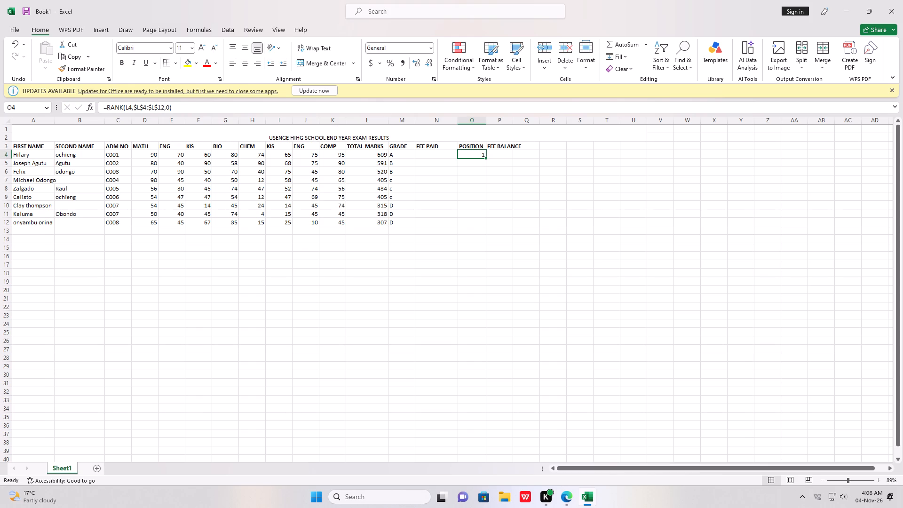
pyautogui.moveTo(486, 157); pyautogui.dragTo(476, 214)
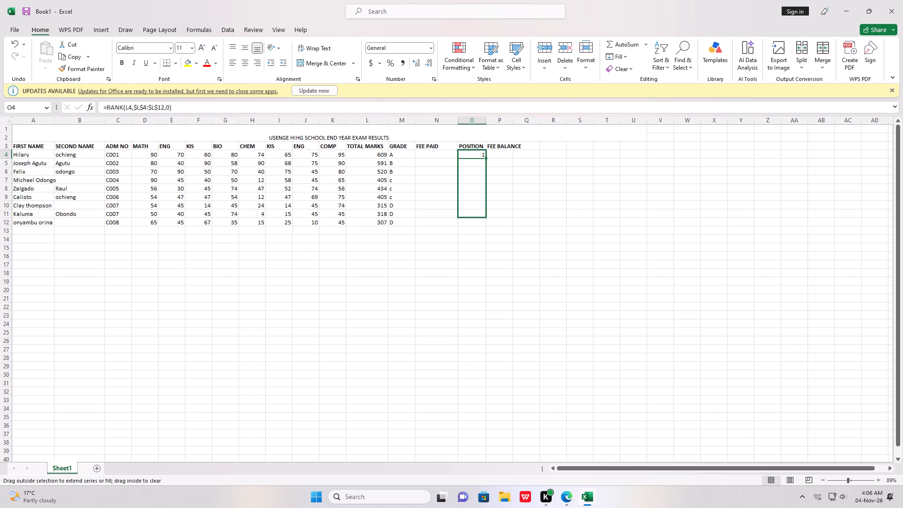
# Extend the RANK formula fill from O4 down to O12 so the last student is also ranked.
pyautogui.moveTo(476, 214); pyautogui.dragTo(474, 228)
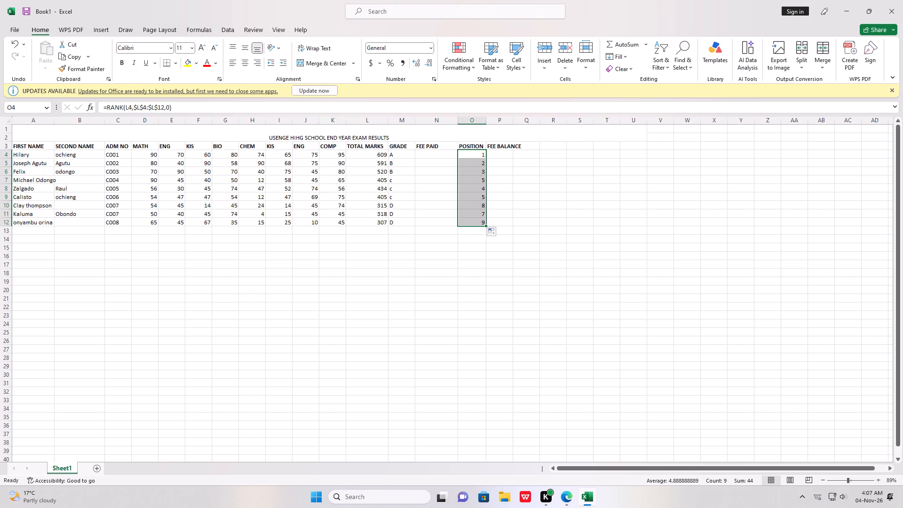
pyautogui.click(515, 292)
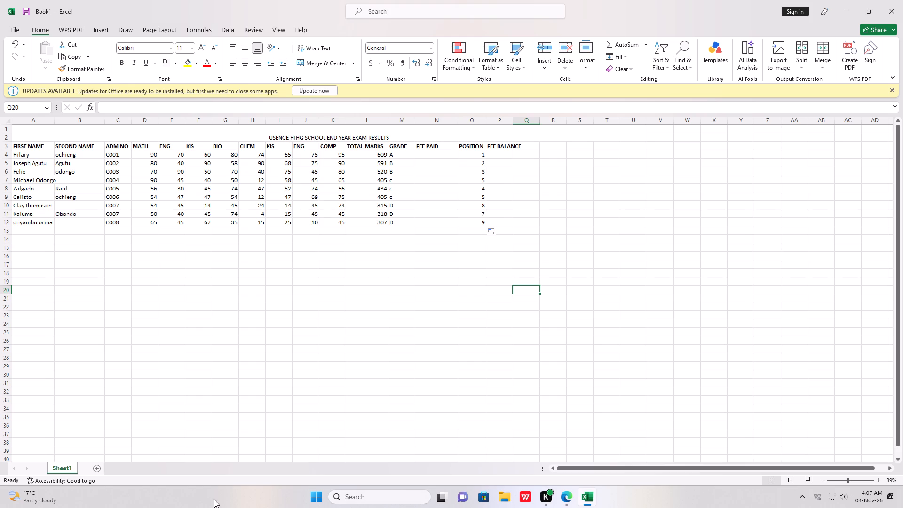
# Enter the FEE PAID amounts 5000, 4000, 20000 and 10000 in cells N4 to N7.
pyautogui.click(431, 156)
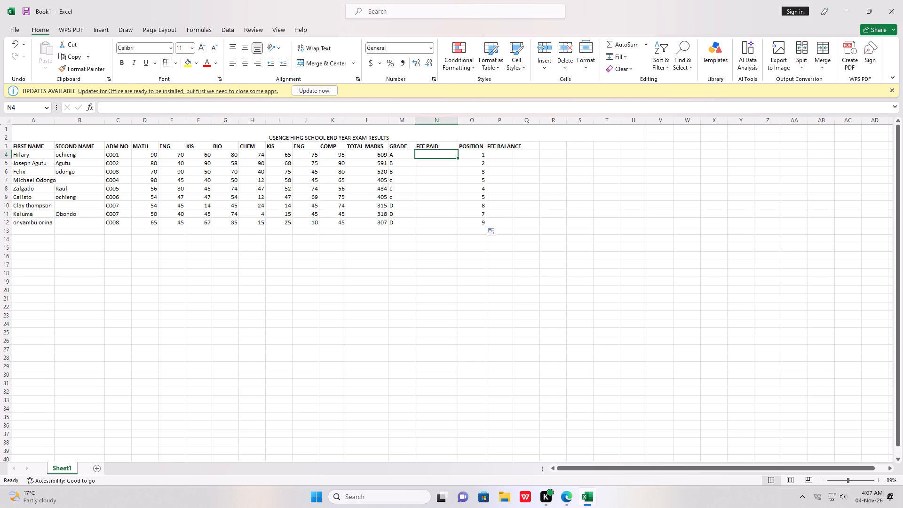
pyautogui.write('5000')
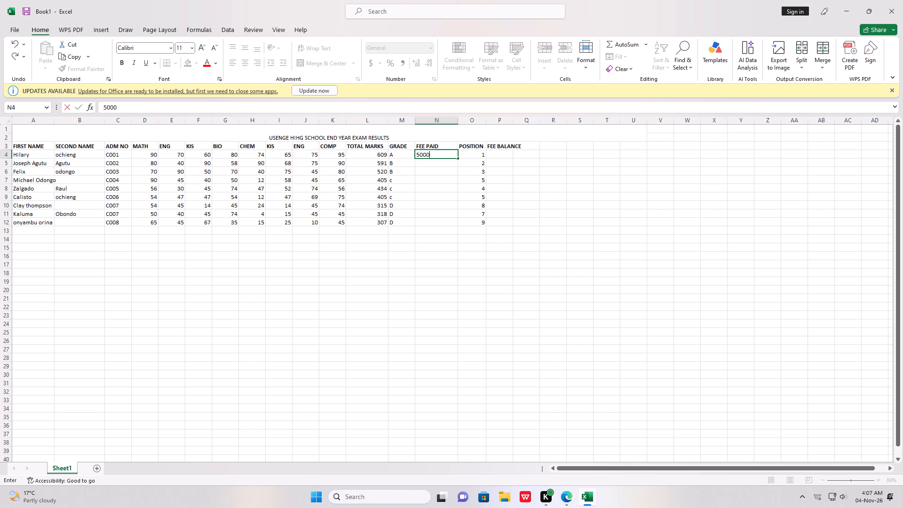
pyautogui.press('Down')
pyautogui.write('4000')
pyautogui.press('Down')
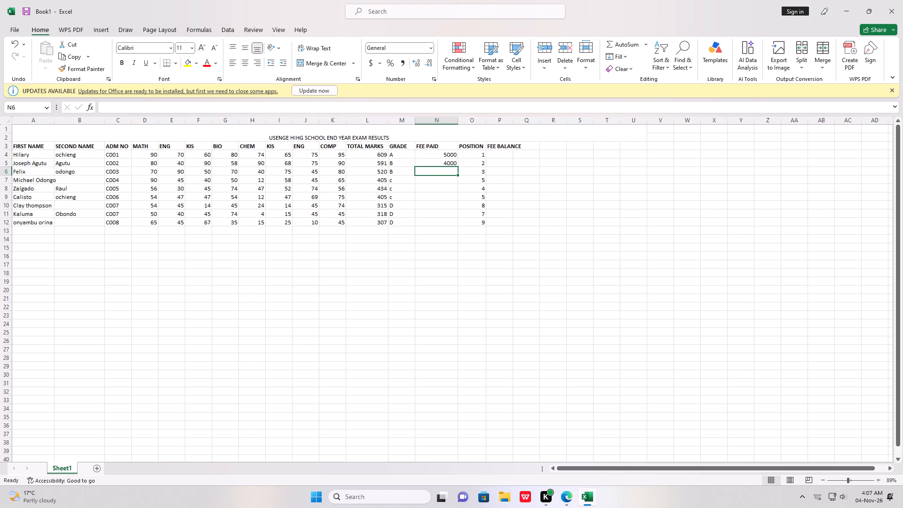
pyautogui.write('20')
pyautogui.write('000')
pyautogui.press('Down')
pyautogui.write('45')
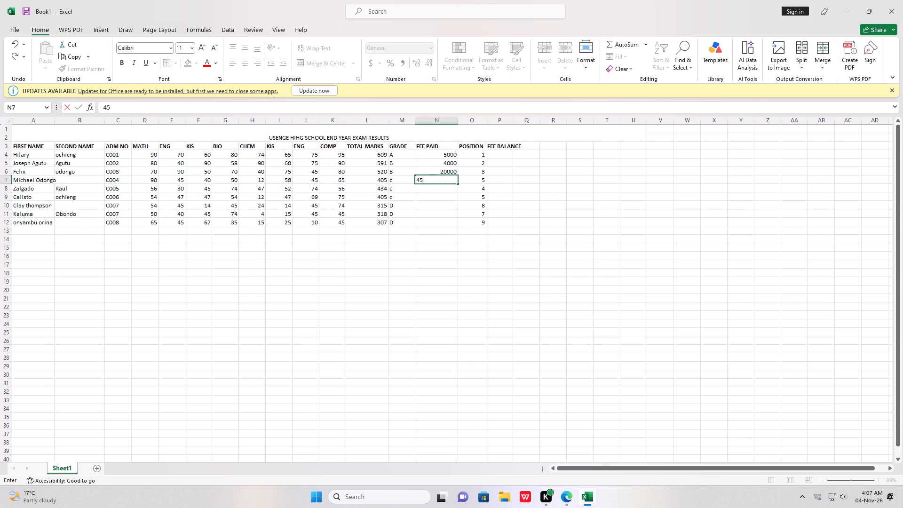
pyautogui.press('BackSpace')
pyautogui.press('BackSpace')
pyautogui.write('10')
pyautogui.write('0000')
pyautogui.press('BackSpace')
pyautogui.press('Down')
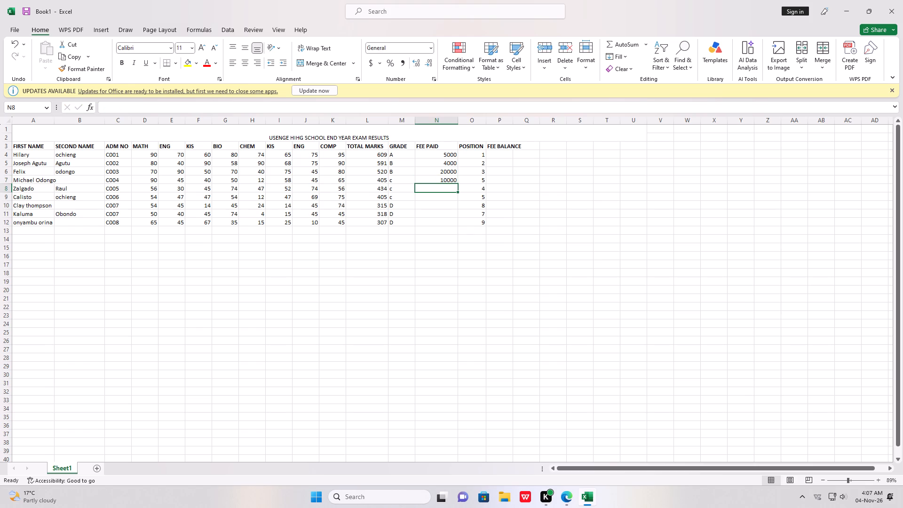
# Enter the FEE PAID amounts 25000, 12000, 14000, 15000 and 1000 in cells N8 to N12.
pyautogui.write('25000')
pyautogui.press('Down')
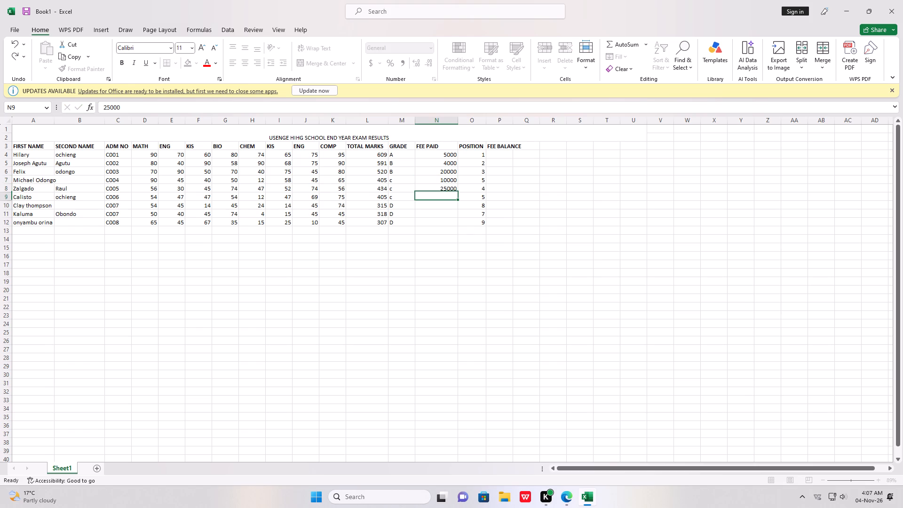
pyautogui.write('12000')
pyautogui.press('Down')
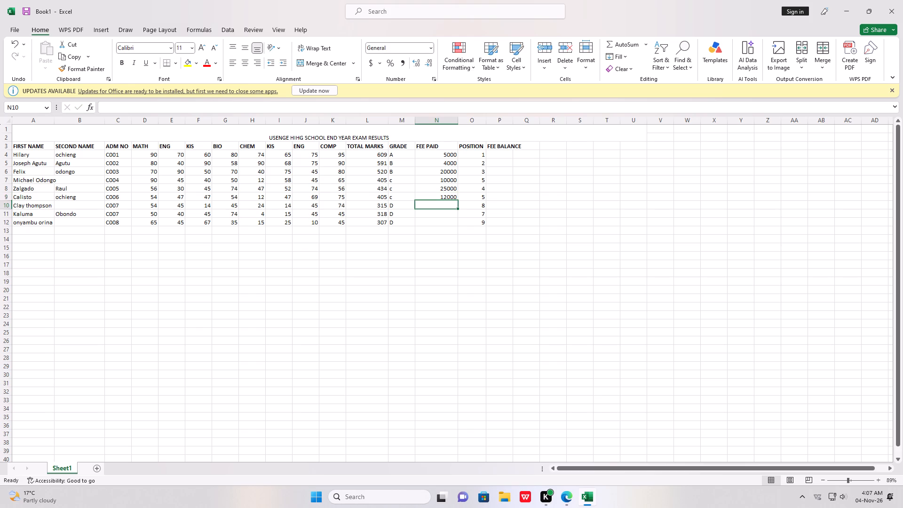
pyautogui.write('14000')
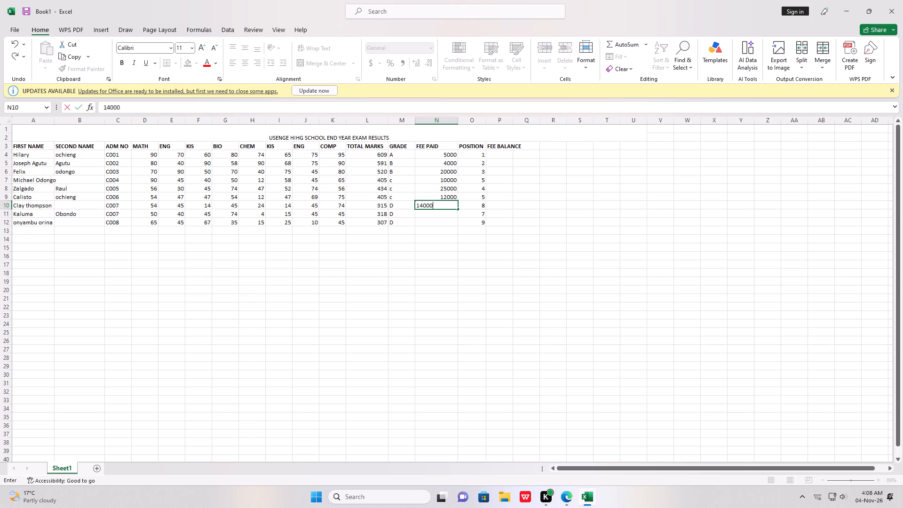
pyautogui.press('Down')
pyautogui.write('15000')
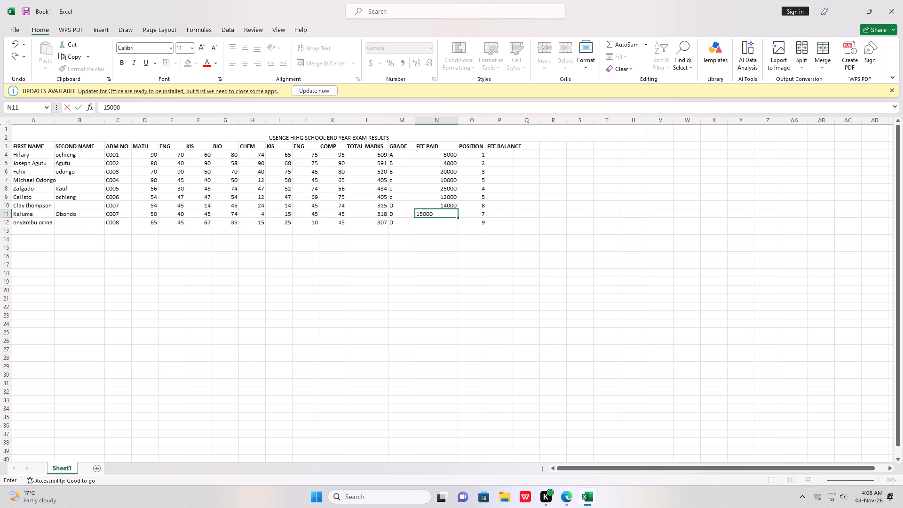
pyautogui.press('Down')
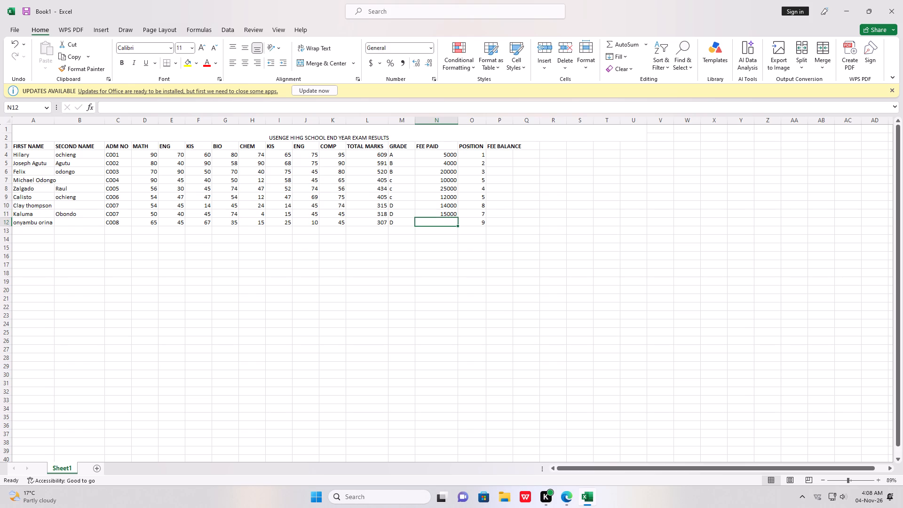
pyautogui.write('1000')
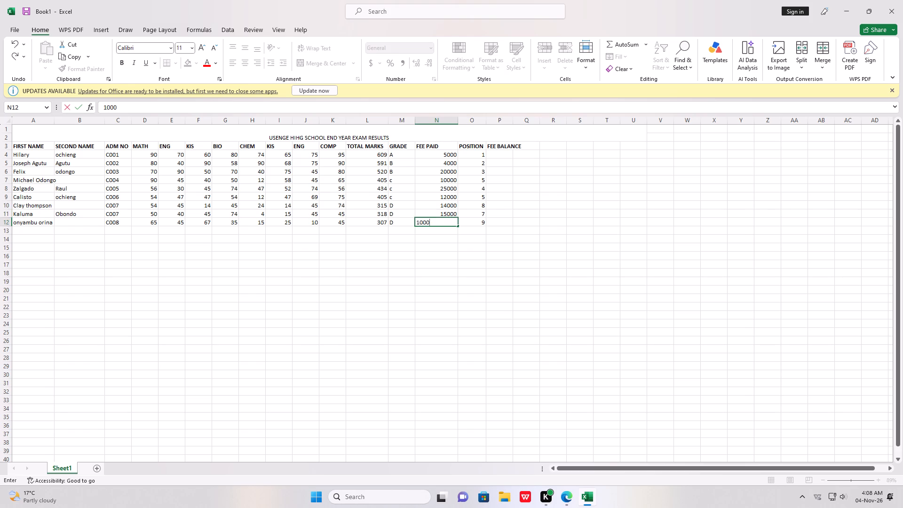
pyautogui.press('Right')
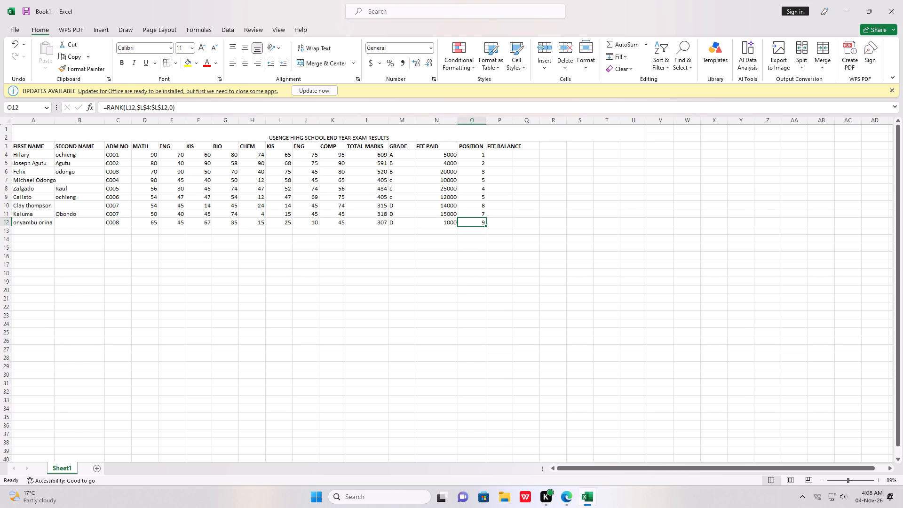
# Enter the formula =40000-N4 in P4 to calculate the first student's fee balance.
pyautogui.click(495, 154)
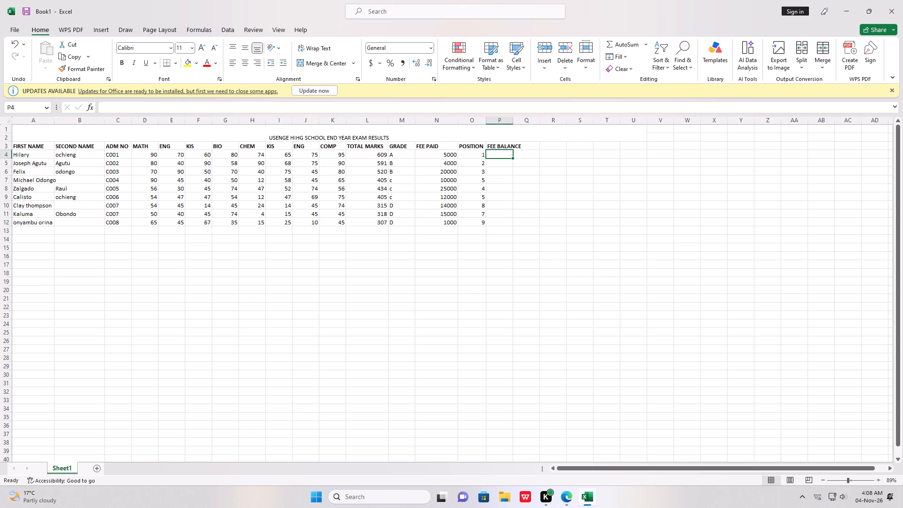
pyautogui.press('=')
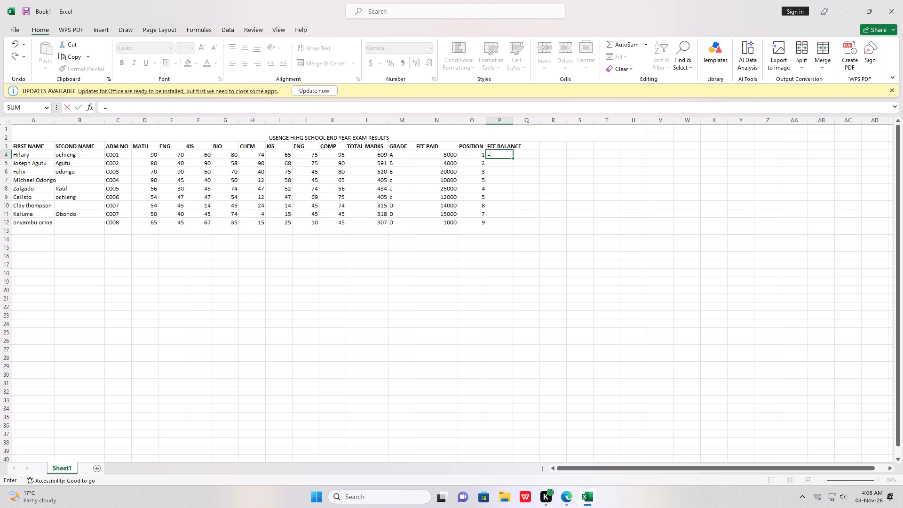
pyautogui.press('4')
pyautogui.write('0000')
pyautogui.press('-')
pyautogui.write('N4')
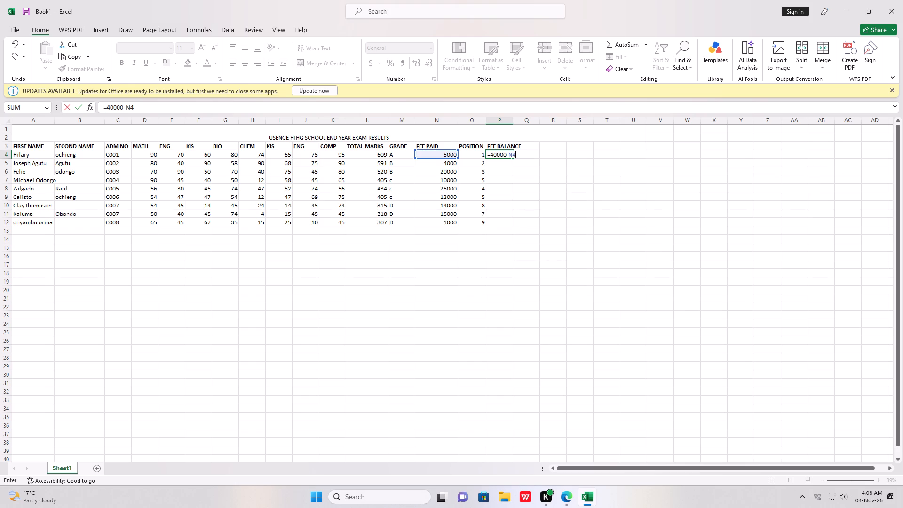
pyautogui.press('Return')
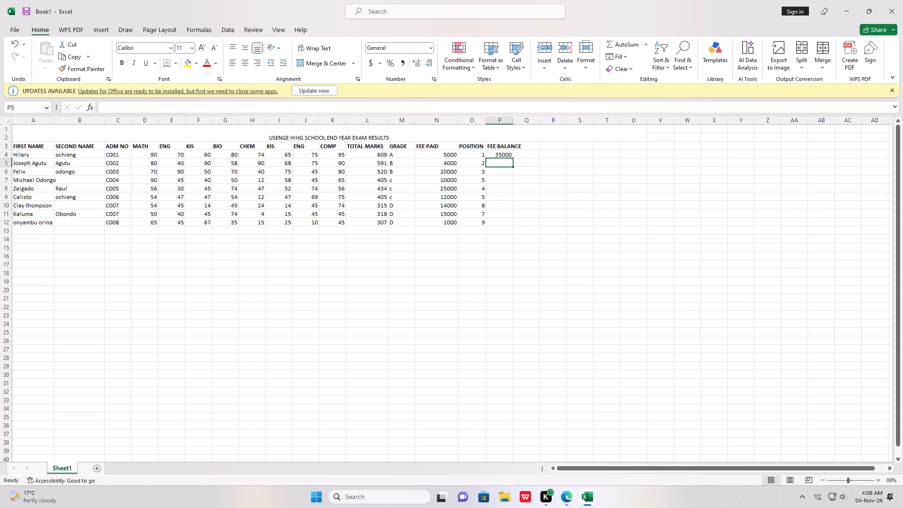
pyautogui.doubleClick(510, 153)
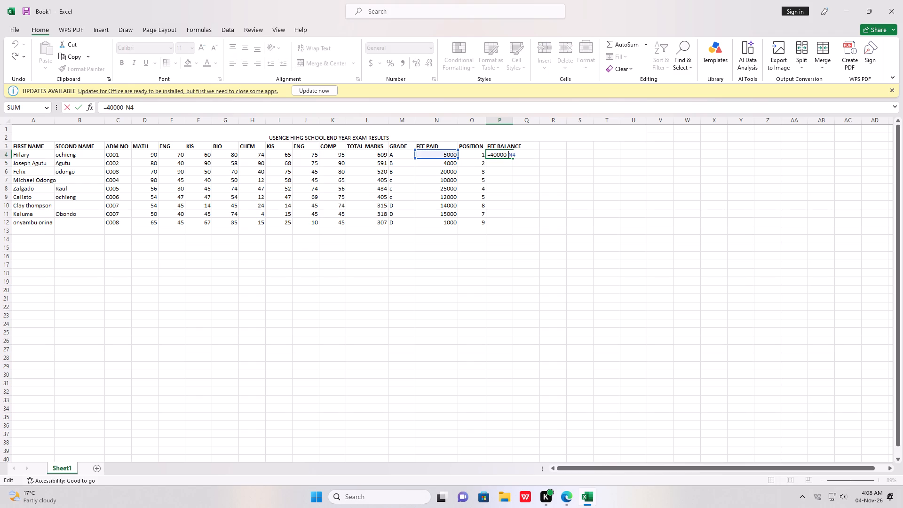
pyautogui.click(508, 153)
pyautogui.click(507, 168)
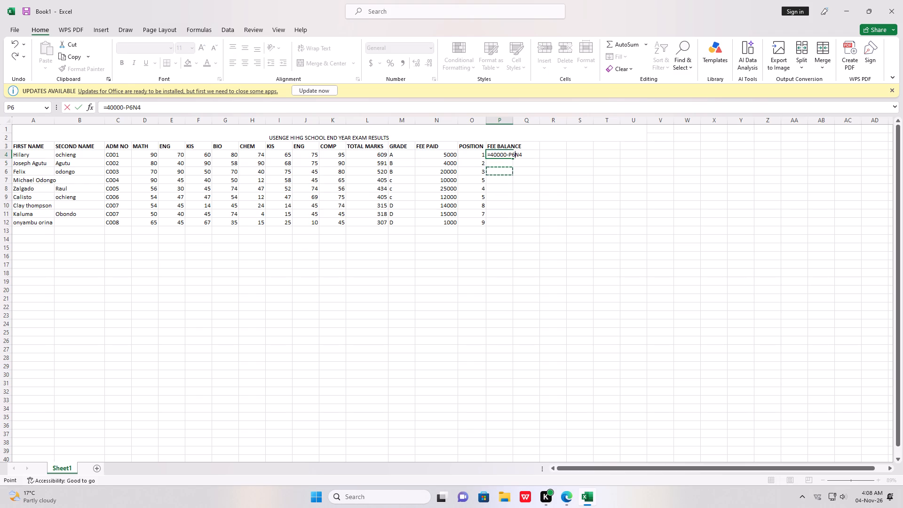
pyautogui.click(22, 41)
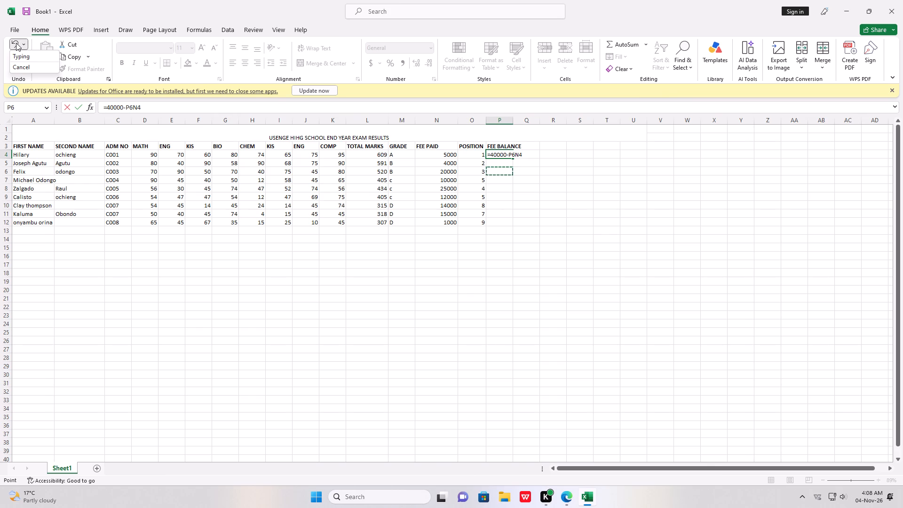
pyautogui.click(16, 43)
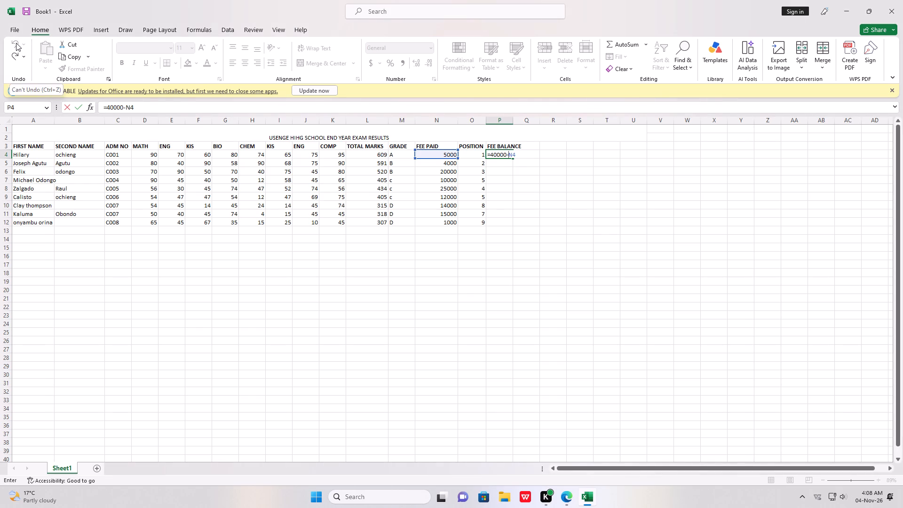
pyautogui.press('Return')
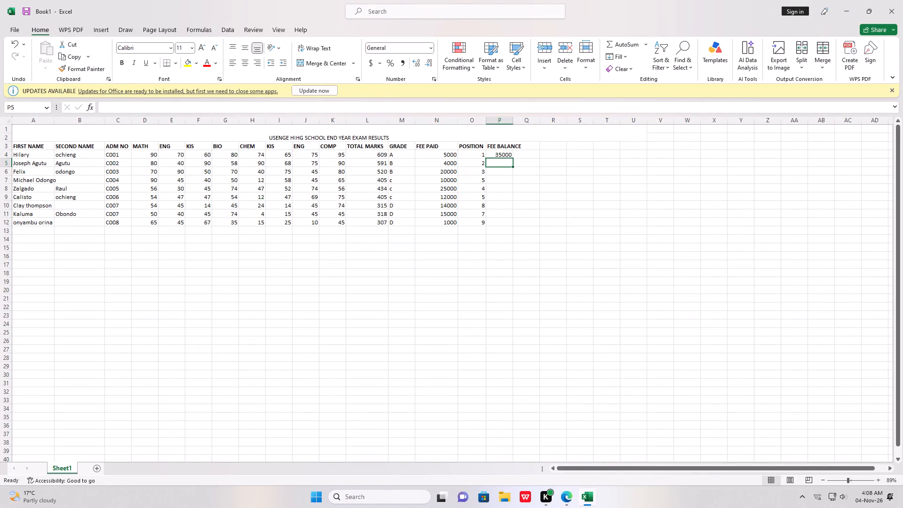
# Fill the fee balance formula from P4 down the FEE BALANCE column to P8.
pyautogui.click(512, 155)
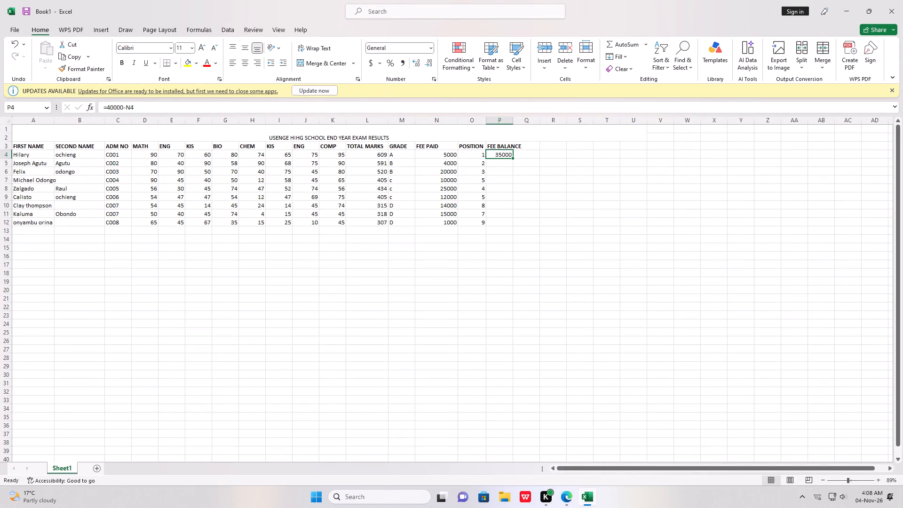
pyautogui.moveTo(513, 156); pyautogui.dragTo(515, 189)
pyautogui.moveTo(515, 190); pyautogui.dragTo(515, 211)
pyautogui.click(582, 269)
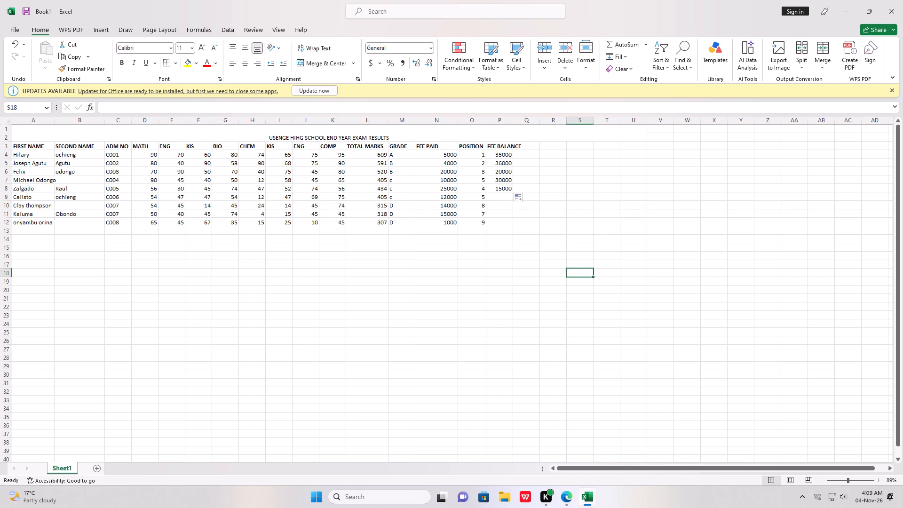
# Fill the fee balance formula from P4 down the FEE BALANCE column to P12, covering all the students.
pyautogui.click(504, 155)
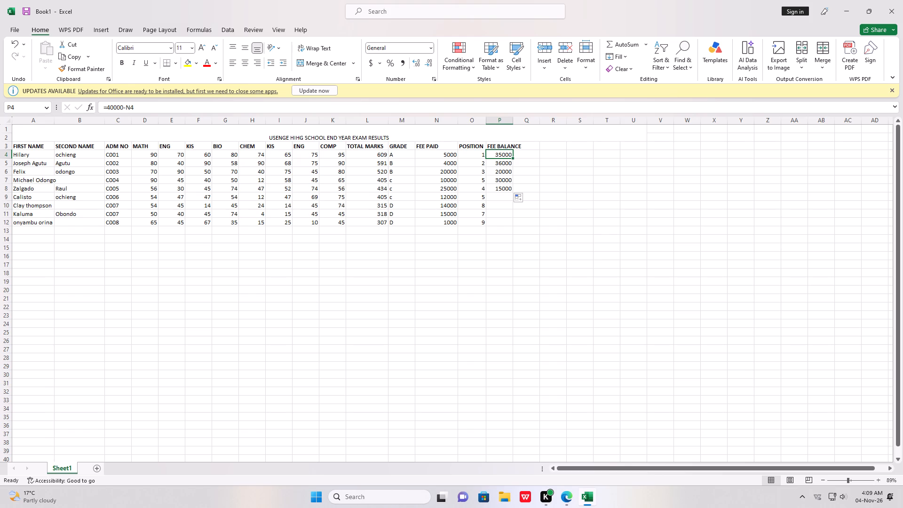
pyautogui.moveTo(511, 157); pyautogui.dragTo(513, 220)
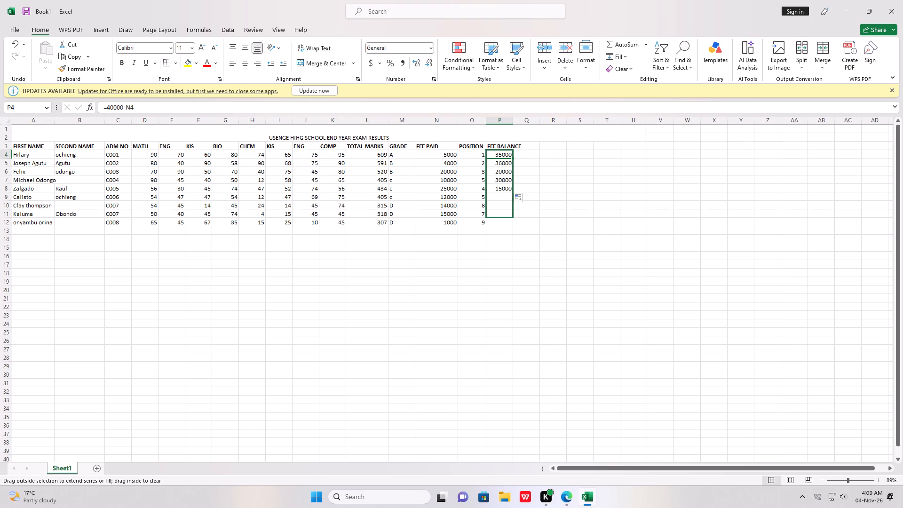
pyautogui.moveTo(513, 220); pyautogui.dragTo(515, 230)
pyautogui.doubleClick(515, 230)
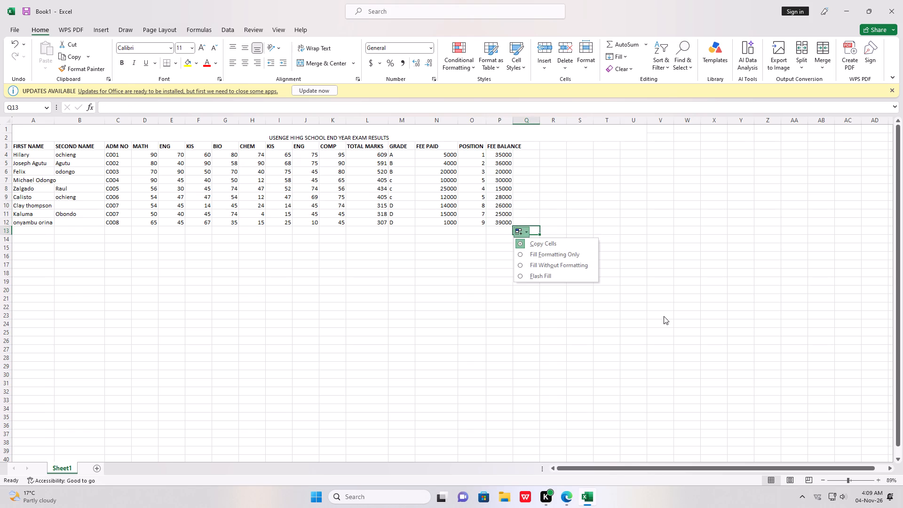
pyautogui.click(664, 317)
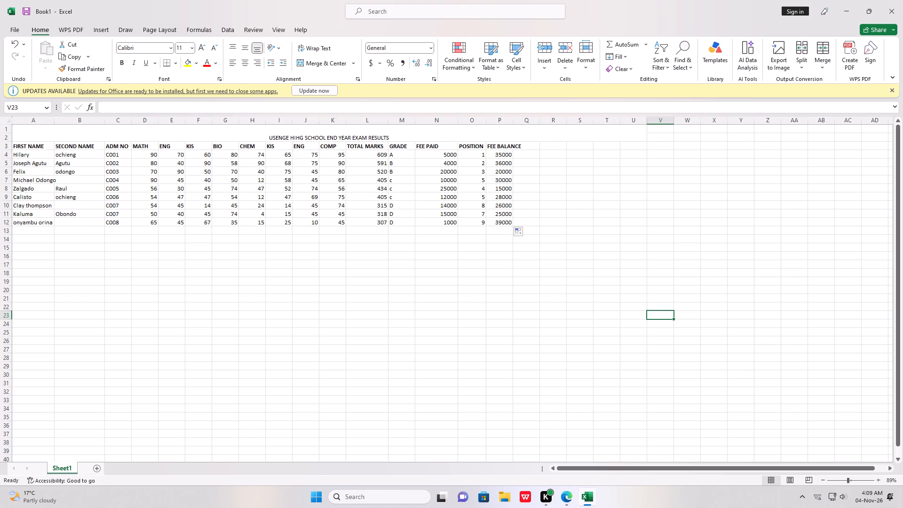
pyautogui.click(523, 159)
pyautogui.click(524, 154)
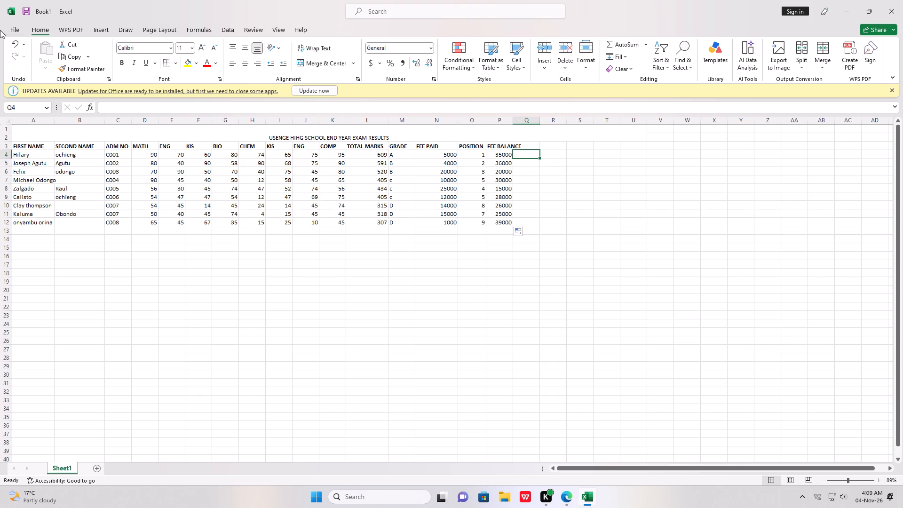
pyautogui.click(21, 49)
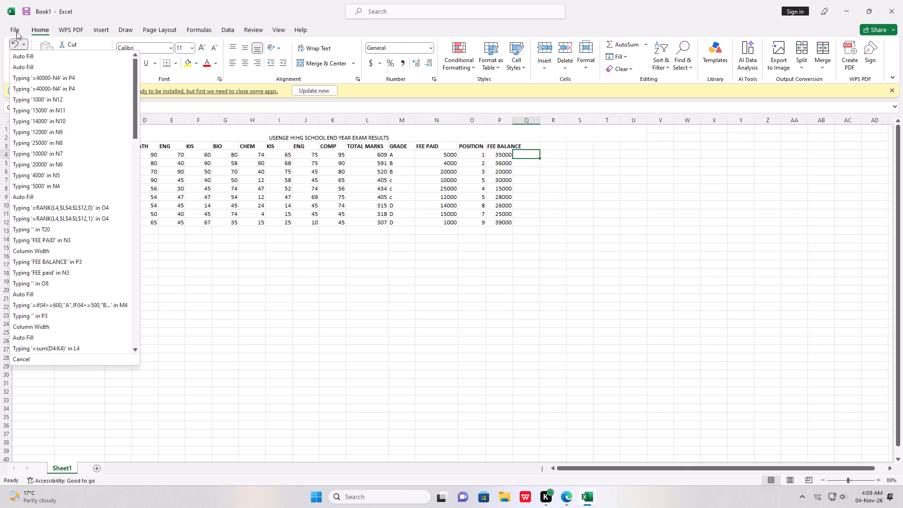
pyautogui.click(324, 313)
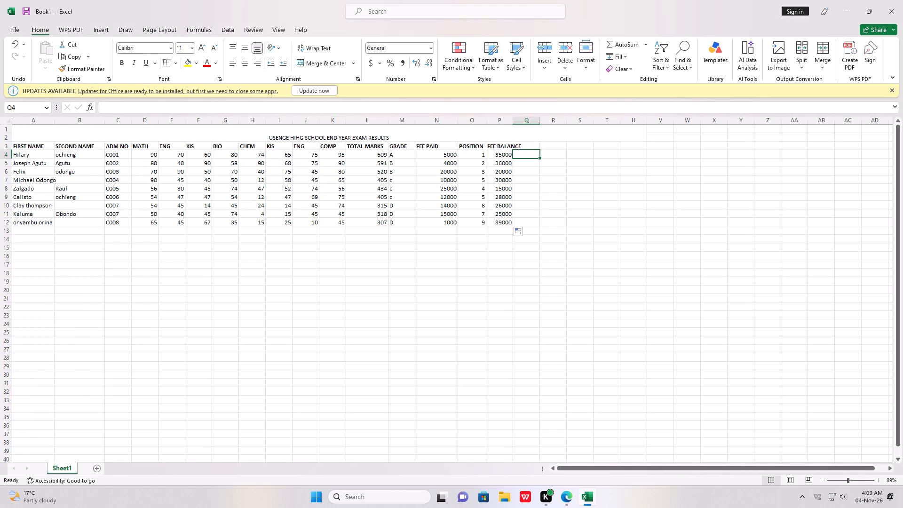
# Save the workbook in the Documents folder as an Excel Workbook named FORM FOUR EAST END YEAR EXAM.
pyautogui.click(14, 31)
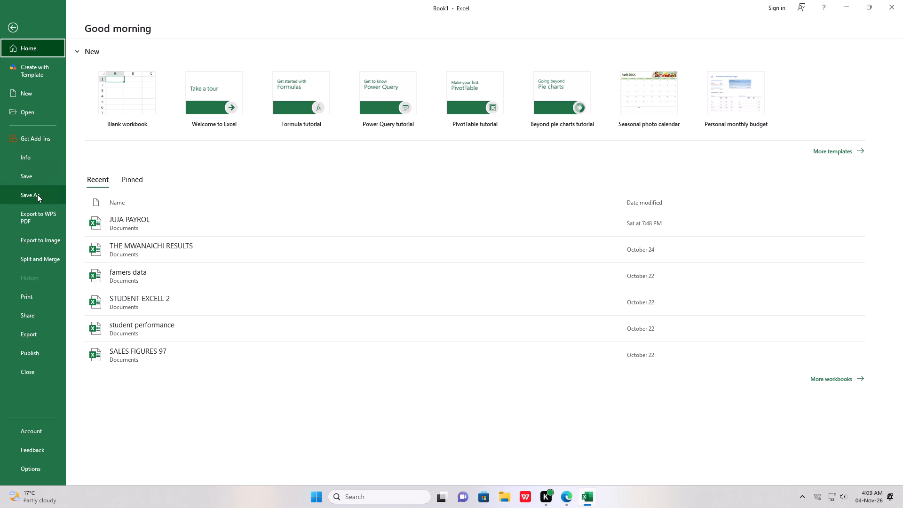
pyautogui.click(38, 196)
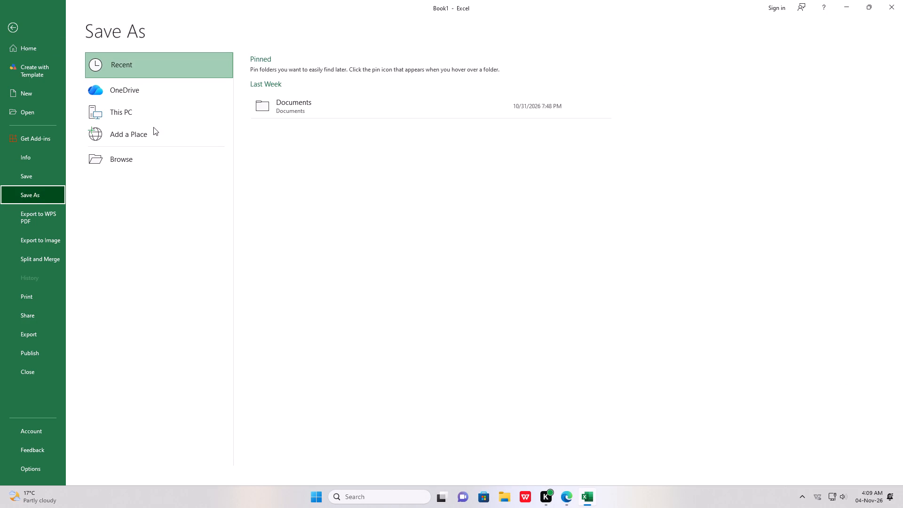
pyautogui.doubleClick(291, 111)
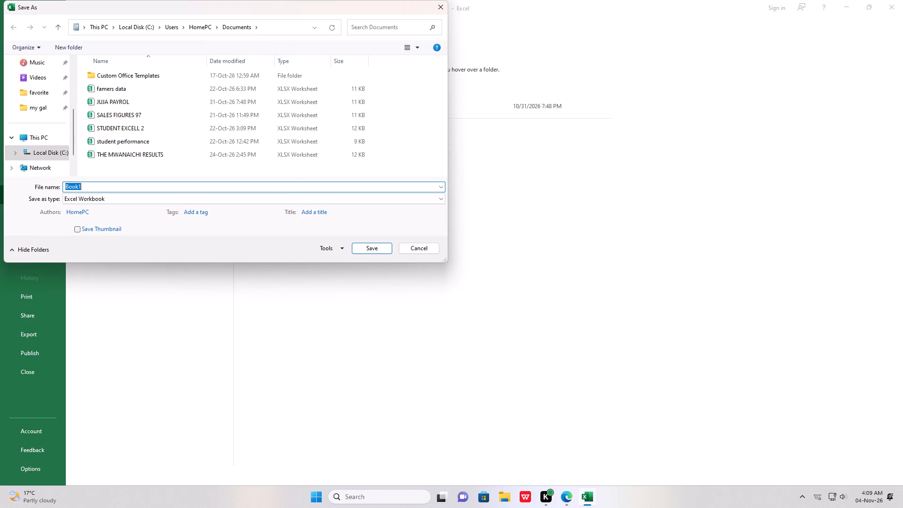
pyautogui.press('BackSpace')
pyautogui.press('BackSpace')
pyautogui.press('BackSpace')
pyautogui.press('BackSpace')
pyautogui.write('FORM')
pyautogui.press('space')
pyautogui.write('FOUR')
pyautogui.press('space')
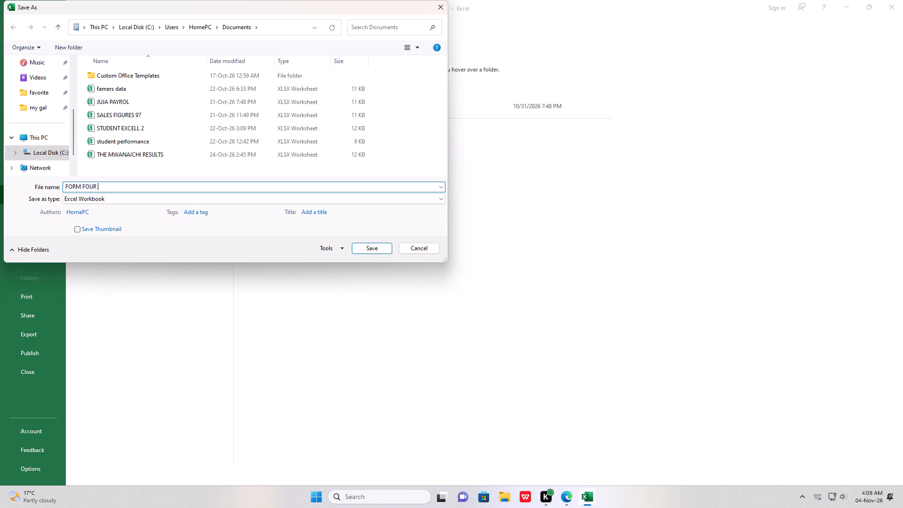
pyautogui.write('EAST END')
pyautogui.press('space')
pyautogui.write('YEAR')
pyautogui.press('space')
pyautogui.write('EXAM')
pyautogui.click(381, 251)
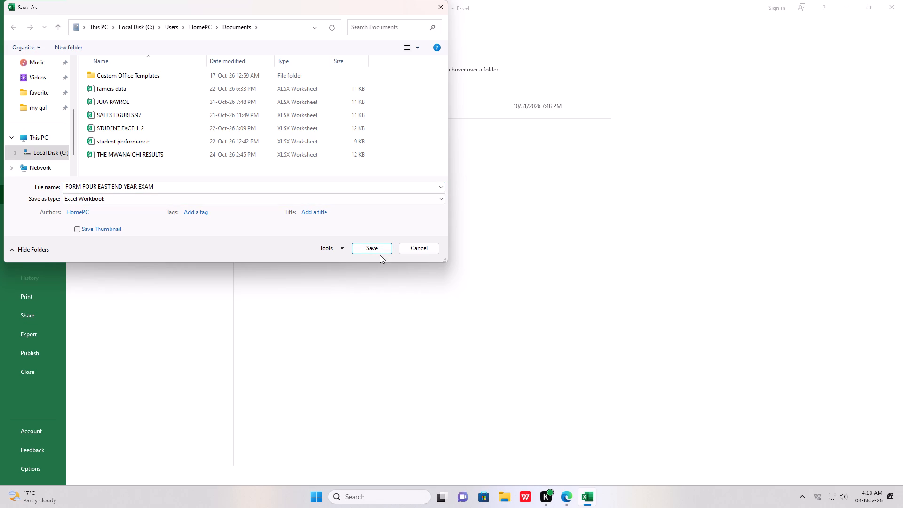
pyautogui.click(378, 253)
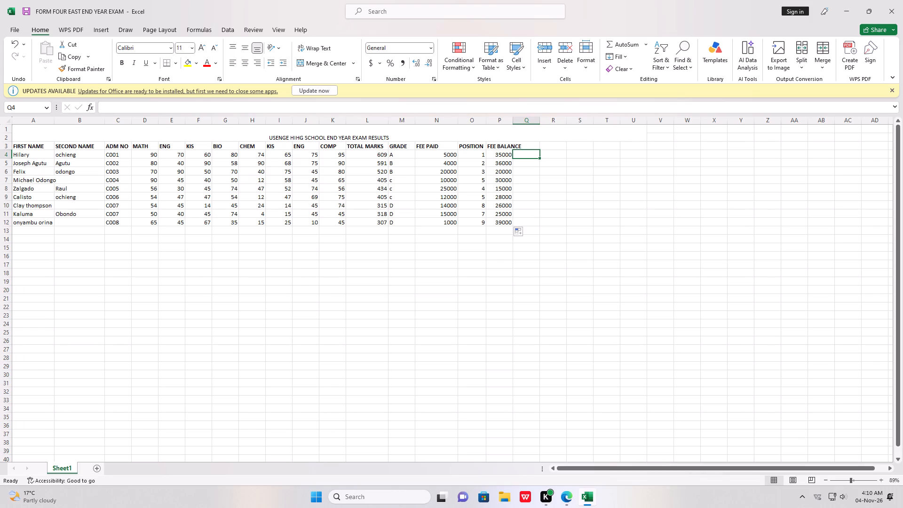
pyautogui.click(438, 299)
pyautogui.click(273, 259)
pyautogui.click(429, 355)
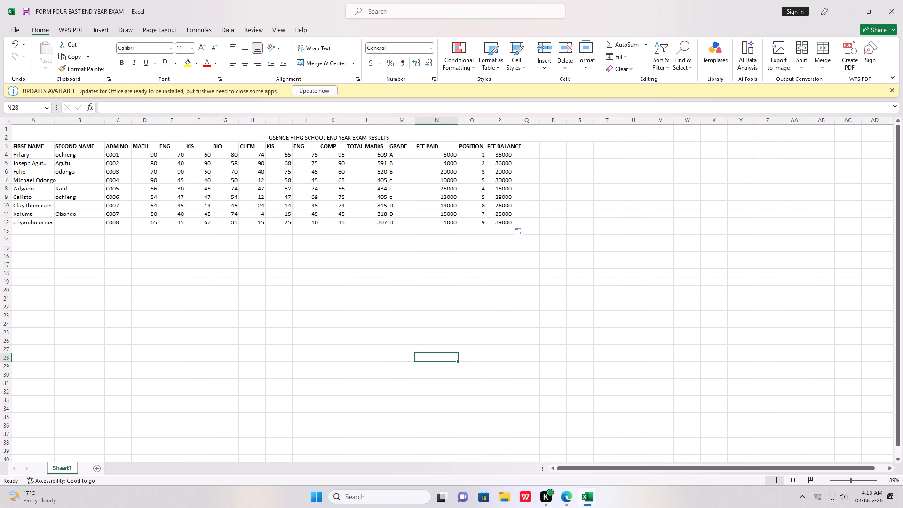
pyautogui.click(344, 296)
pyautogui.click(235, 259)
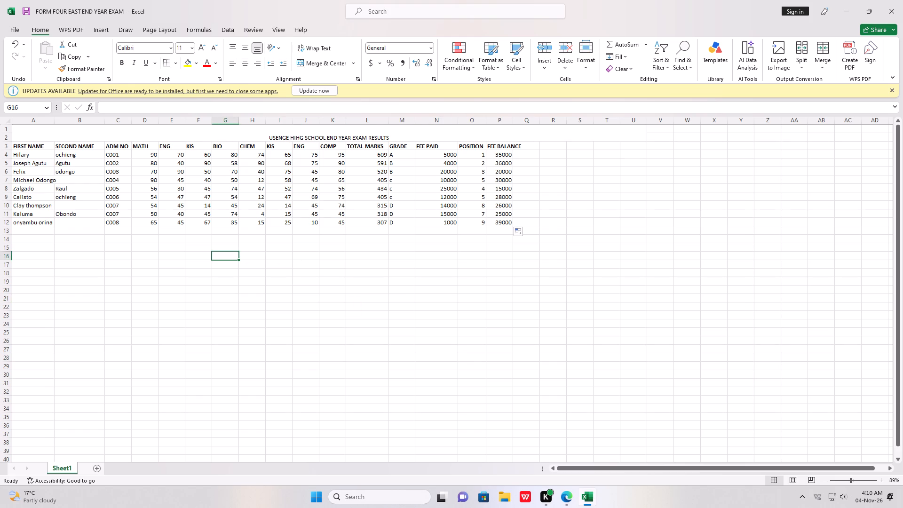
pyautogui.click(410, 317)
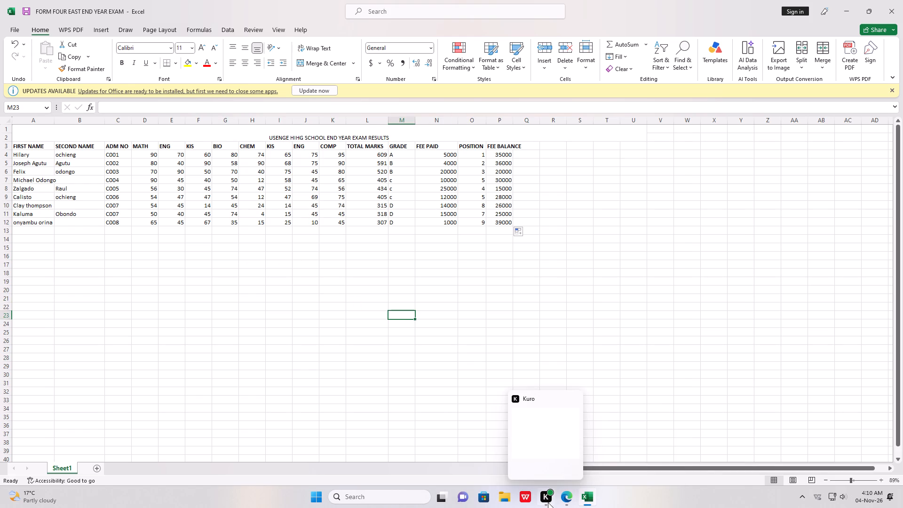